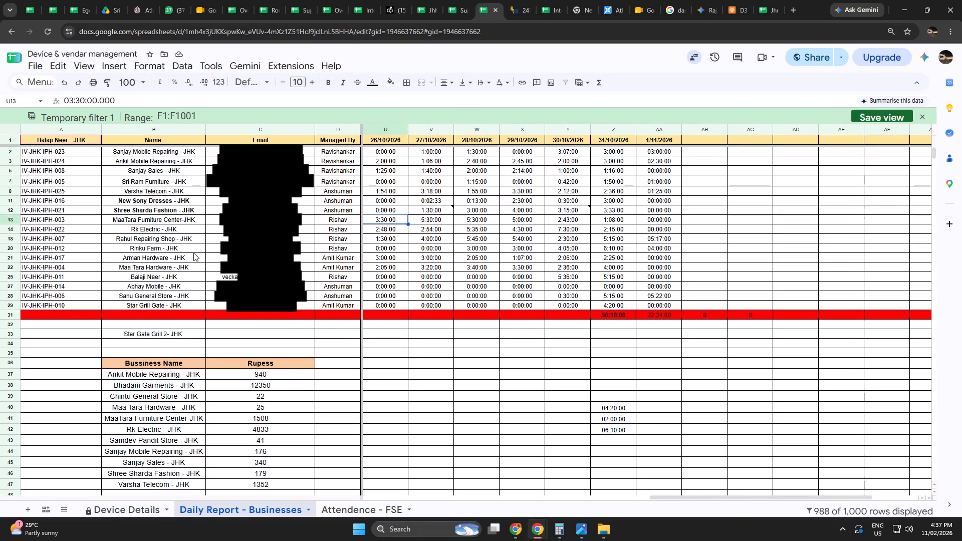
Copy the email of Star Grill Gate - JHK from the Daily Report - Businesses sheet and switch to the New_Business_Outreach_Plan spreadsheet.
left_click(227, 307)
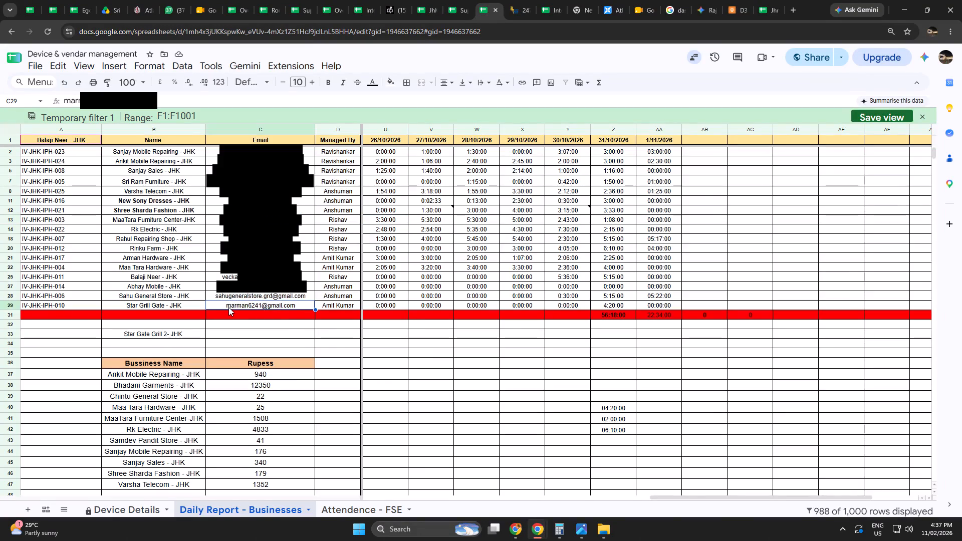
key("ctrl+c")
left_click(54, 0)
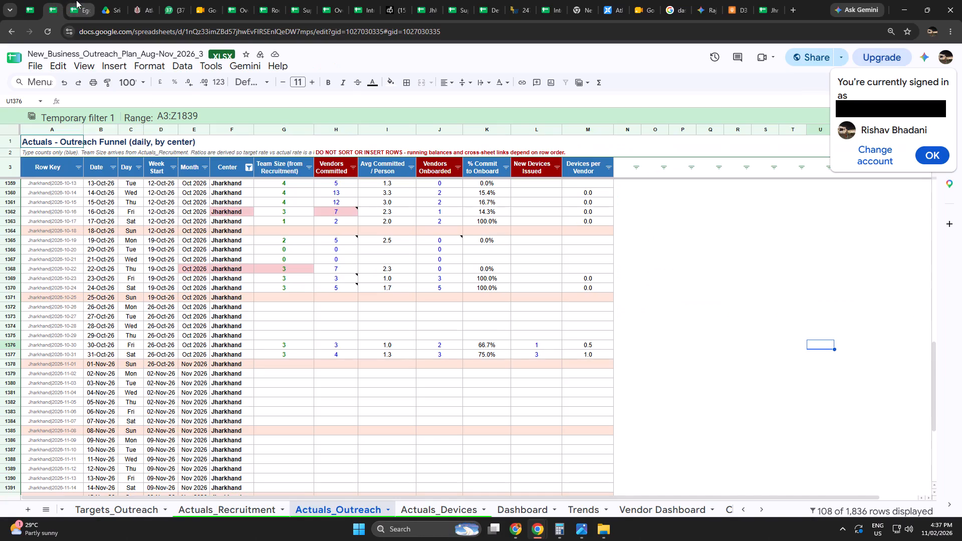
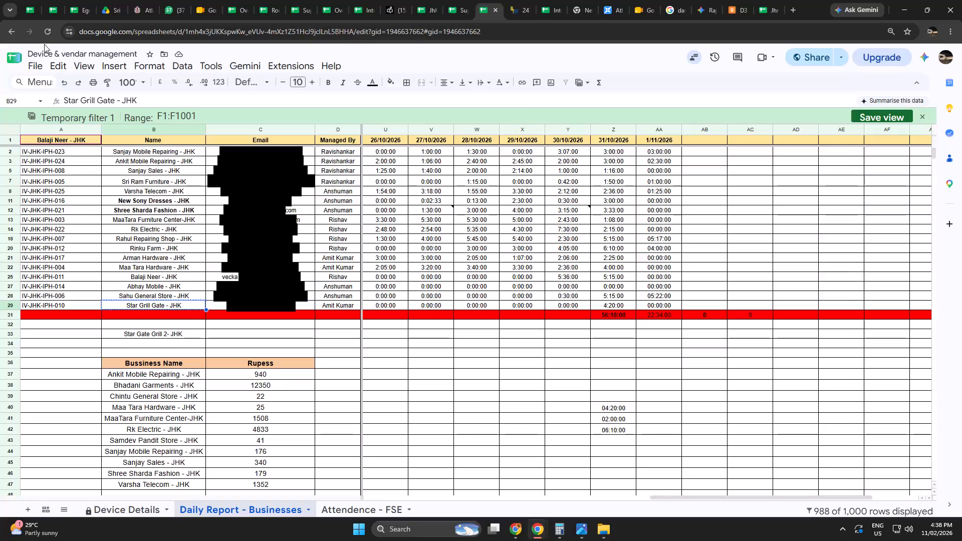
Switch to the New_Business_Outreach_Plan_Aug-Nov_2026 spreadsheet with its Actuals_Outreach sheet.
left_click(49, 0)
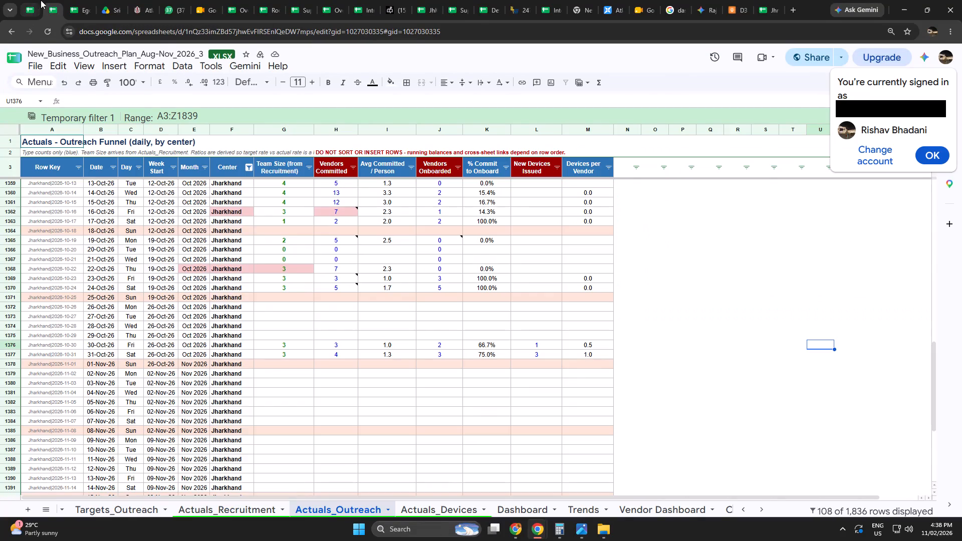
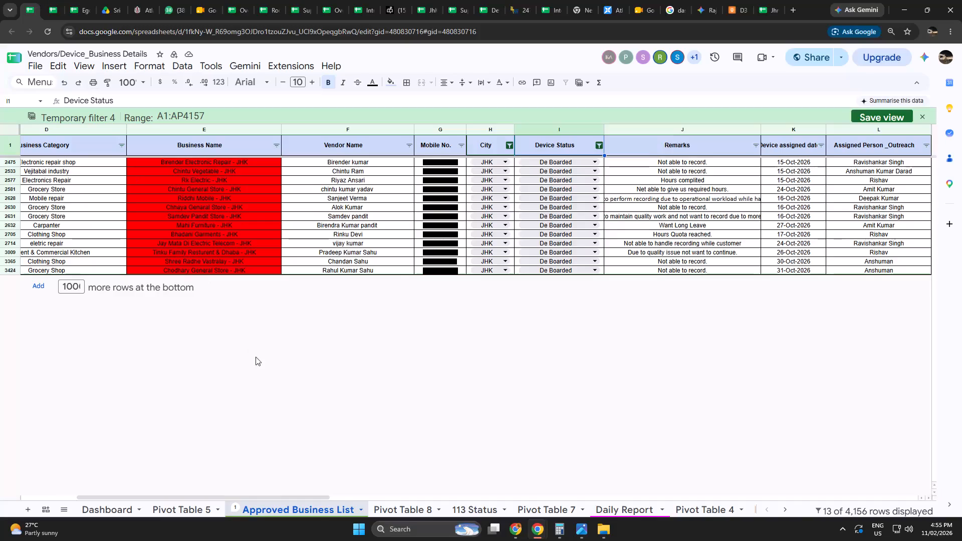
Reapply the Device Status filter in the Approved Business List to refresh the de-boarded JHK businesses.
left_click(273, 358)
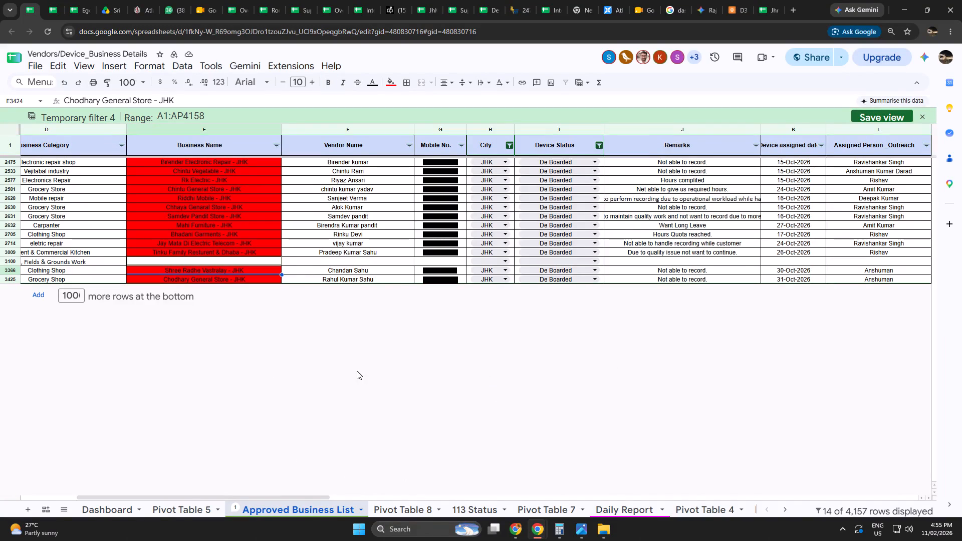
left_click(215, 432)
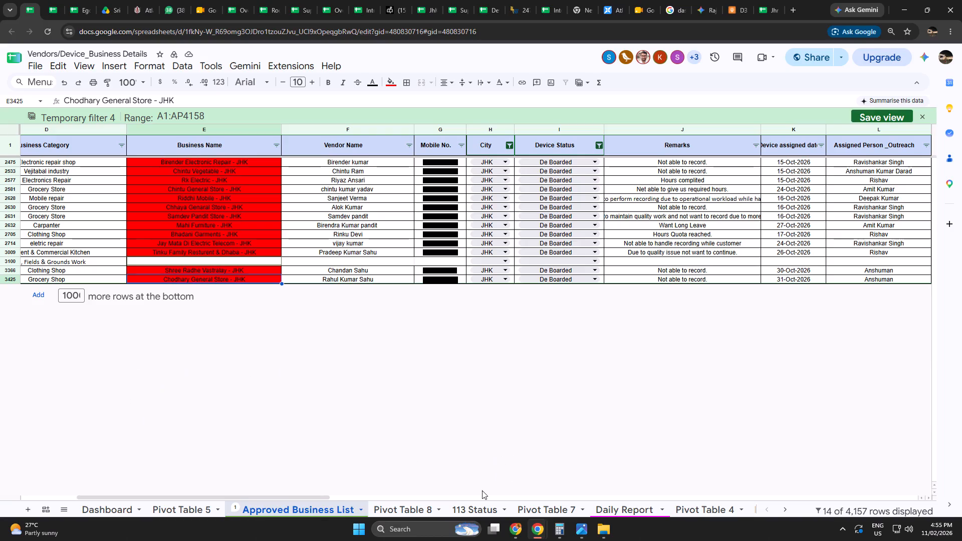
left_click_drag(317, 497, 217, 489)
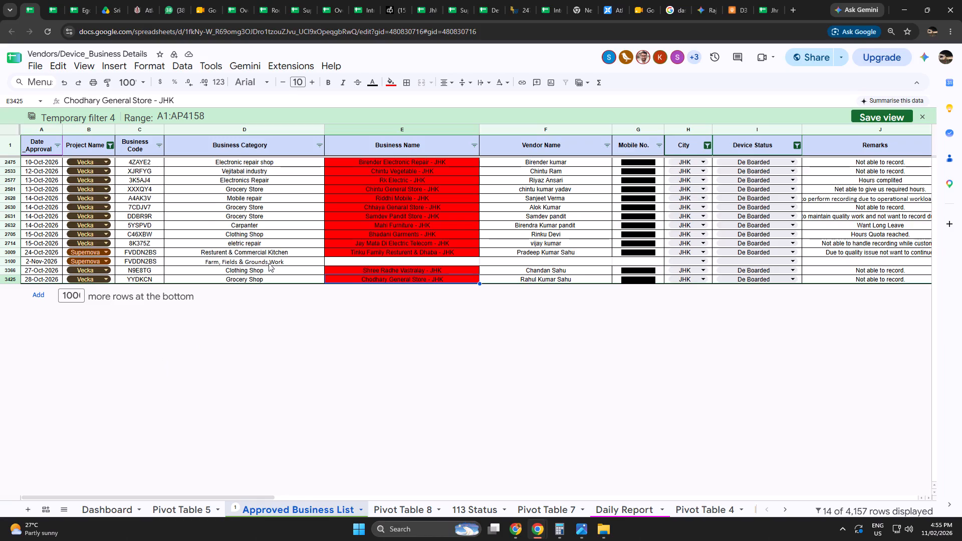
left_click(336, 259)
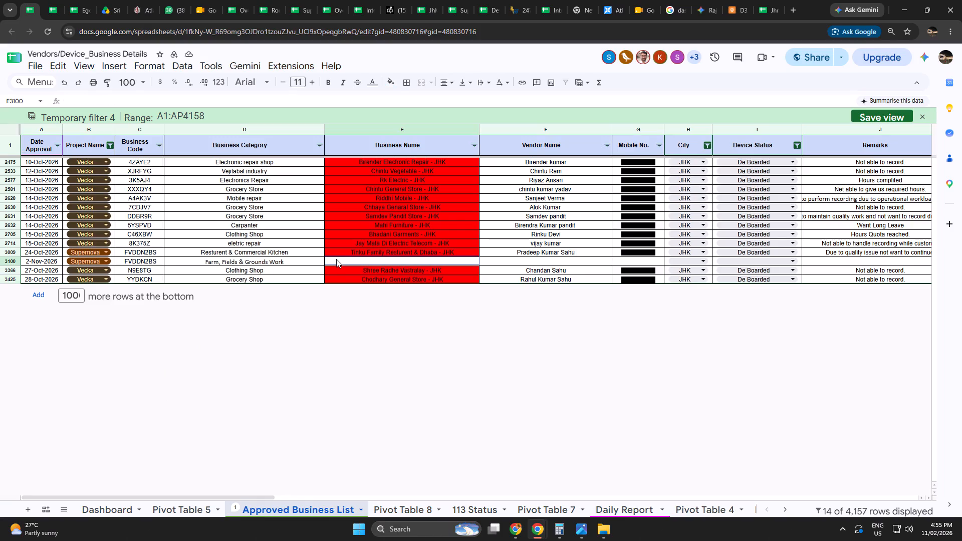
left_click(425, 416)
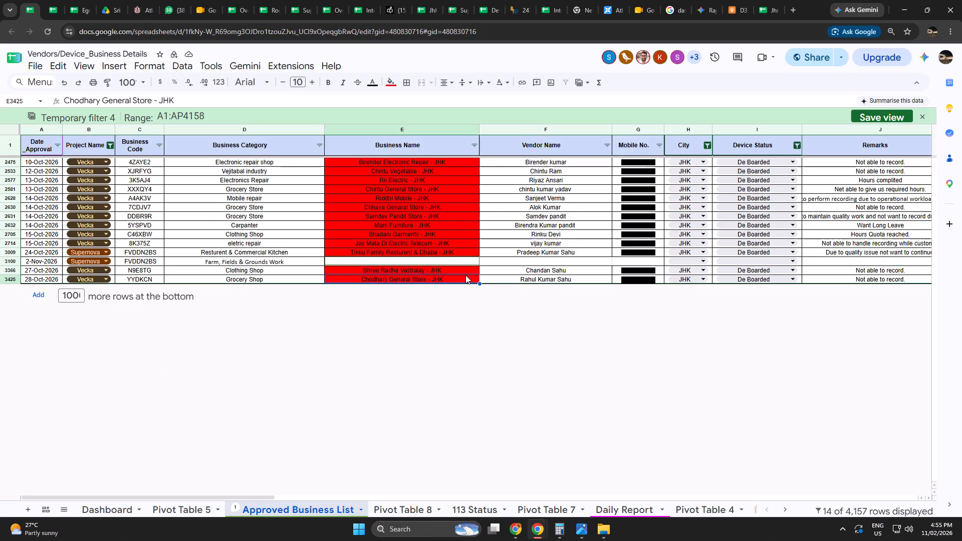
left_click(798, 150)
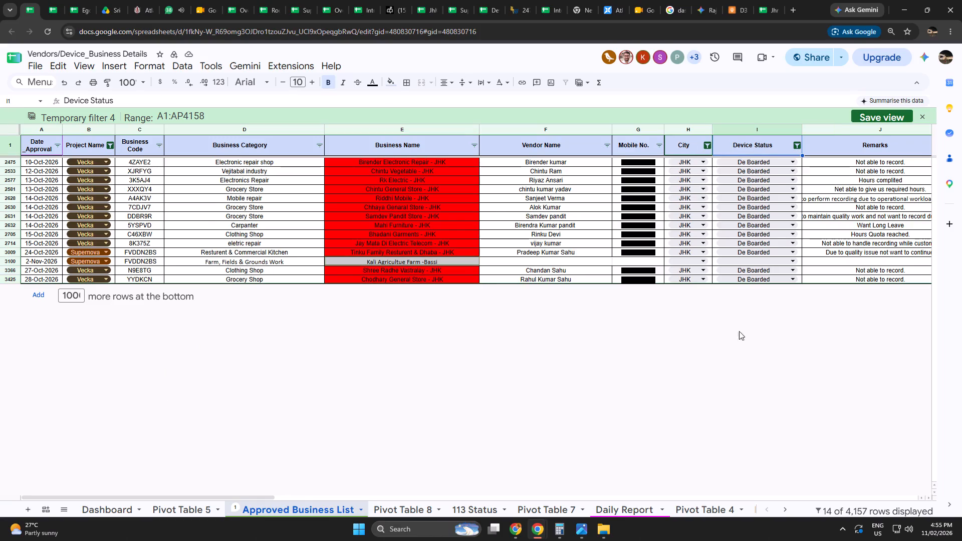
left_click(799, 145)
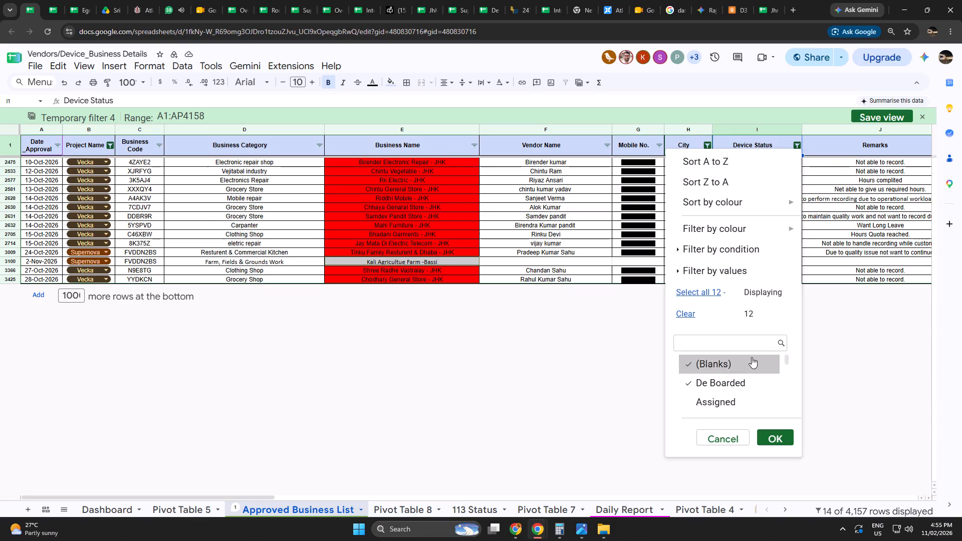
left_click(762, 437)
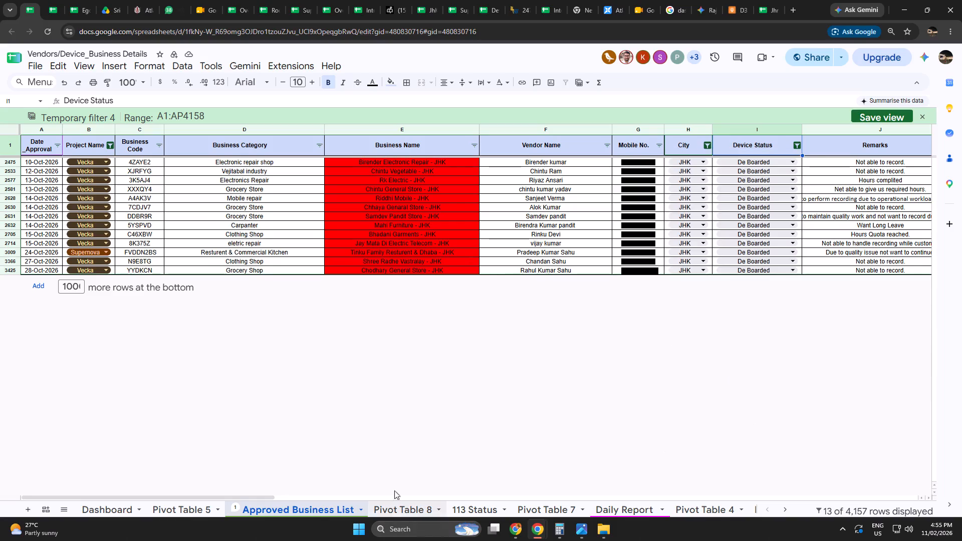
left_click(393, 476)
Switch to the Device & vendar management spreadsheet with its Daily Report - Businesses sheet.
left_click(188, 506)
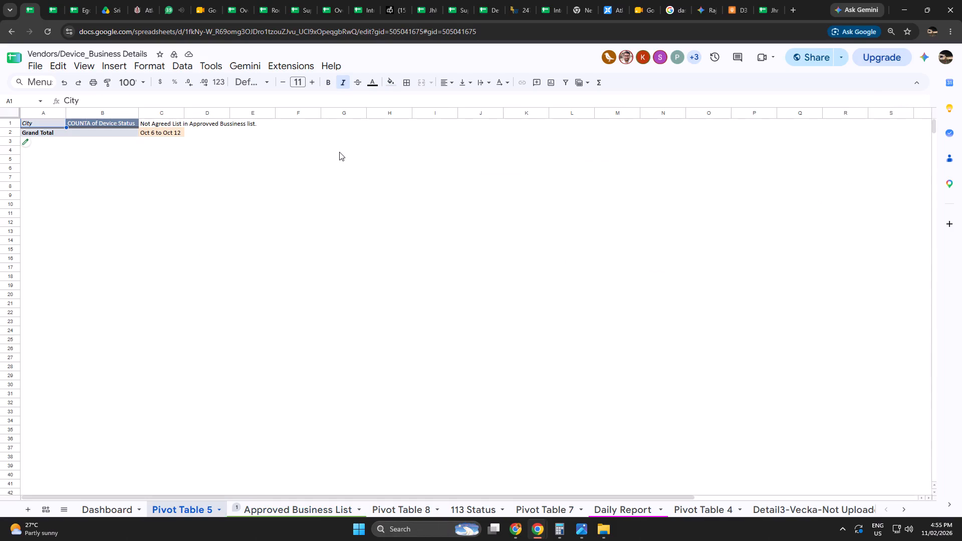
left_click(49, 0)
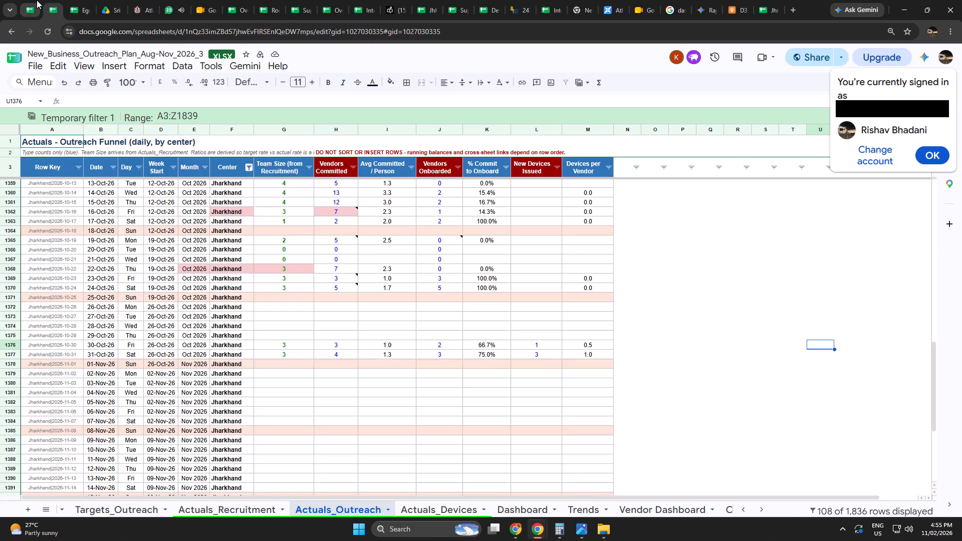
left_click(37, 0)
left_click(427, 0)
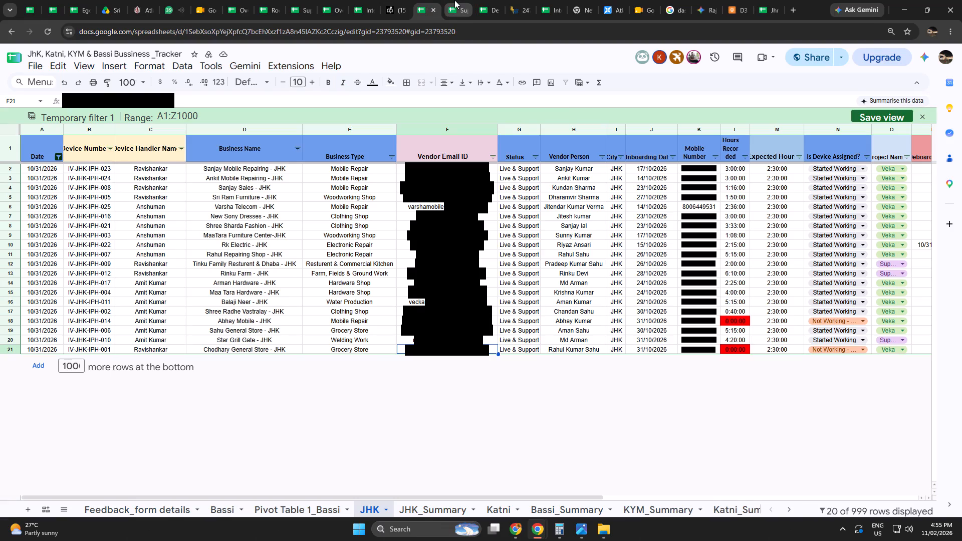
left_click(454, 0)
left_click(493, 0)
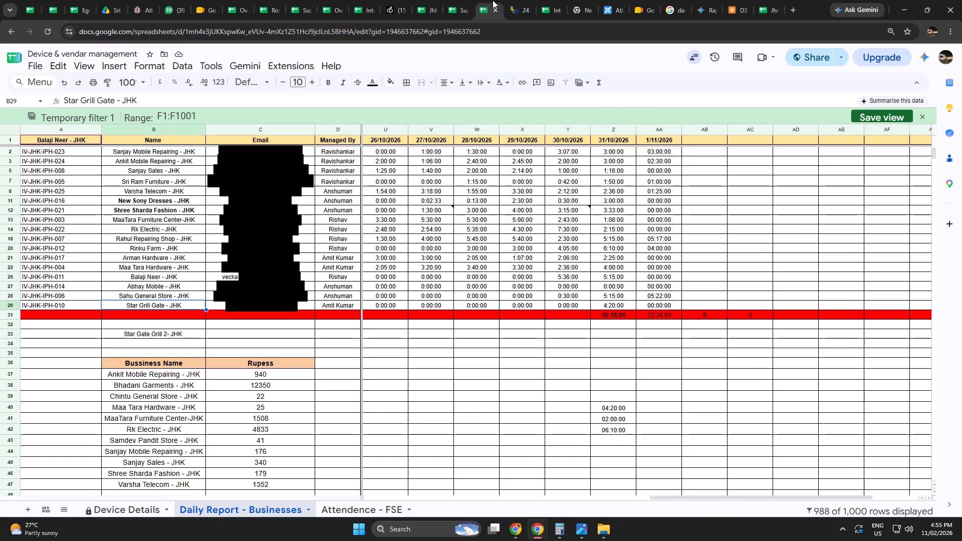
Delete the contents of the Bussiness Name and Rupess table below the daily report, covering cells B36:C52.
left_click(460, 394)
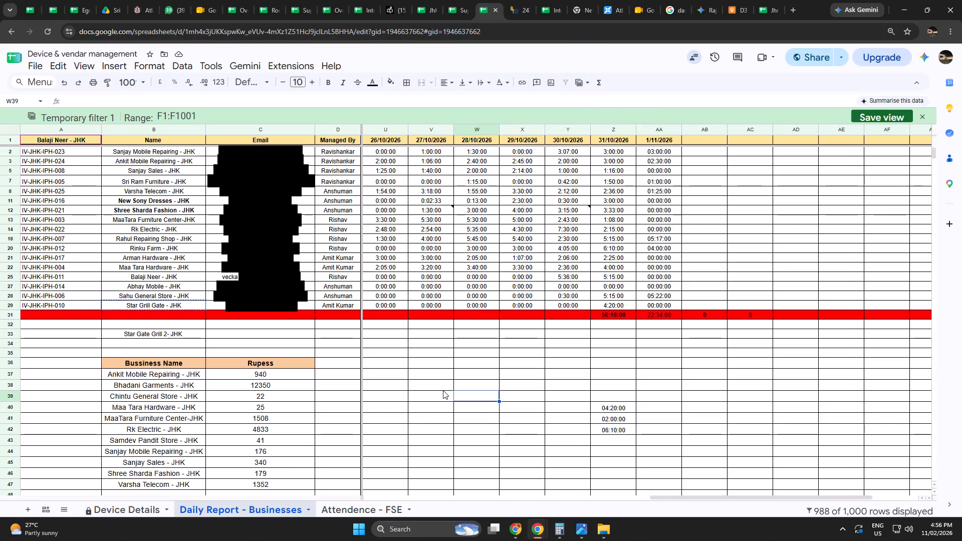
left_click_drag(105, 333, 251, 443)
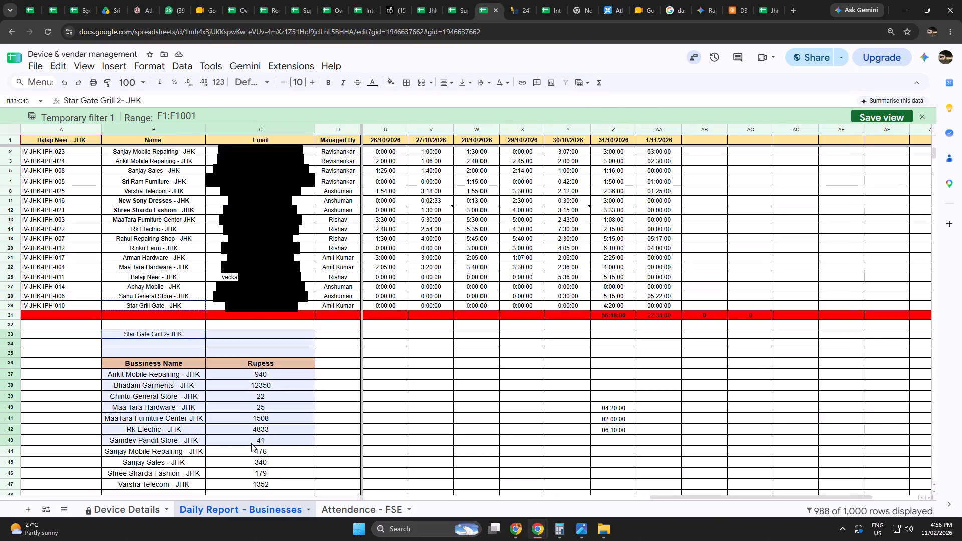
left_click_drag(251, 443, 274, 482)
left_click(344, 392)
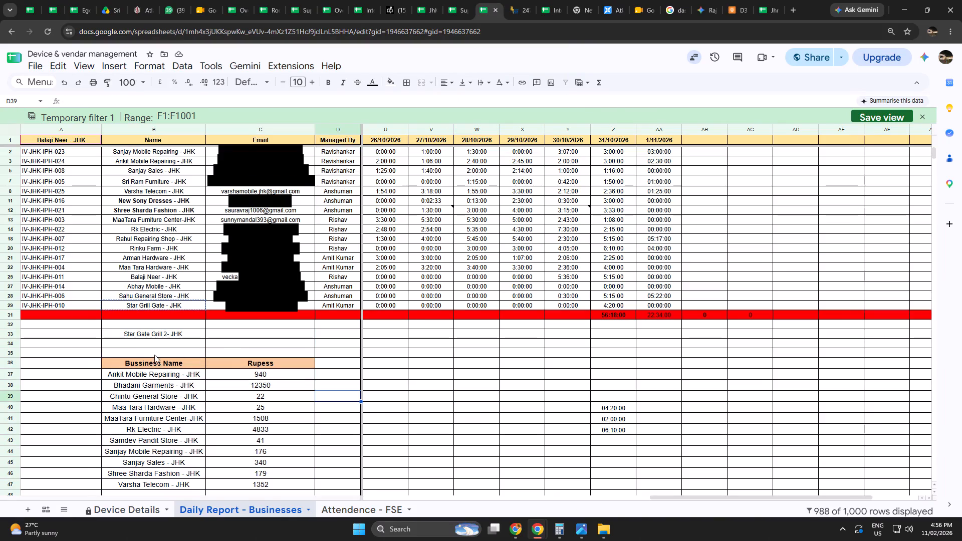
left_click_drag(121, 359, 315, 429)
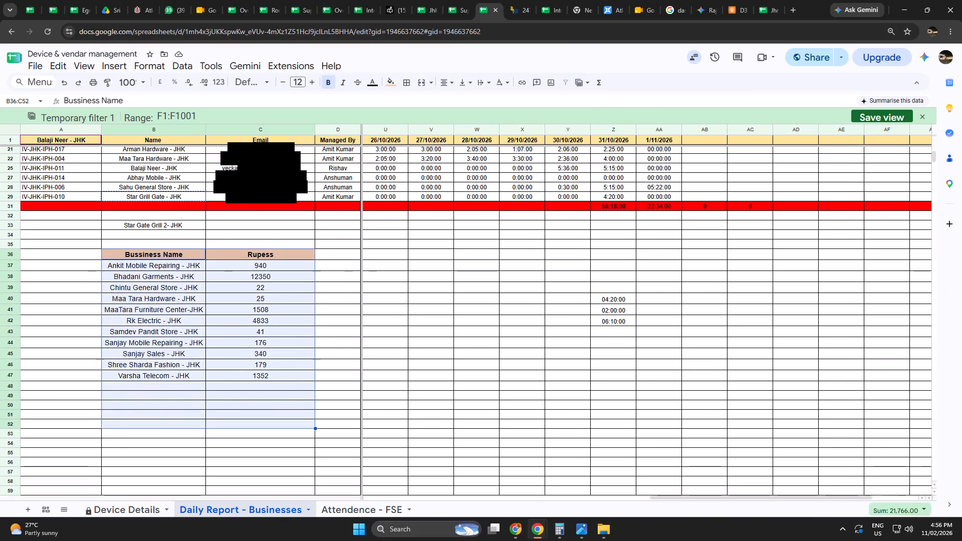
key("BackSpace")
key("BackSpace")
Remove the orange header fill from the cleared table's cells.
left_click(395, 88)
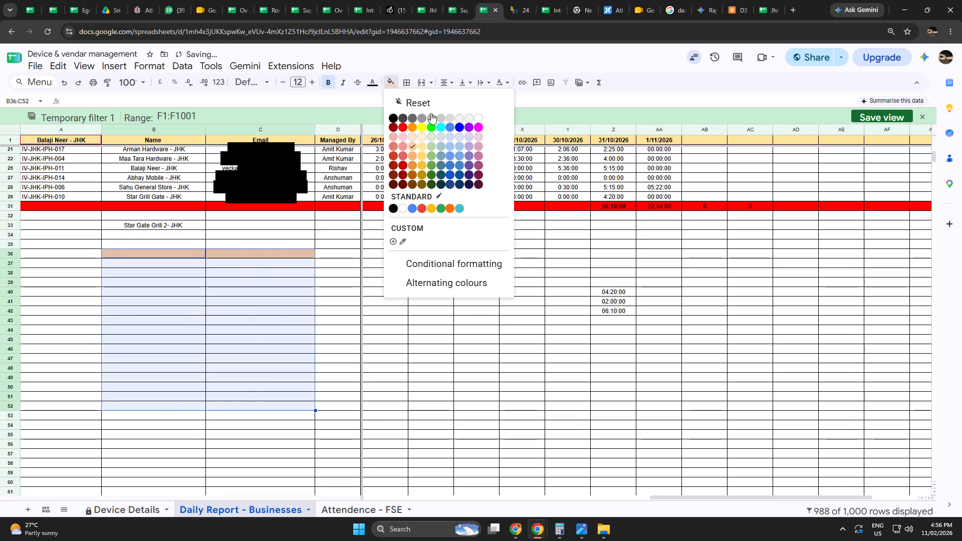
left_click(476, 112)
left_click(467, 349)
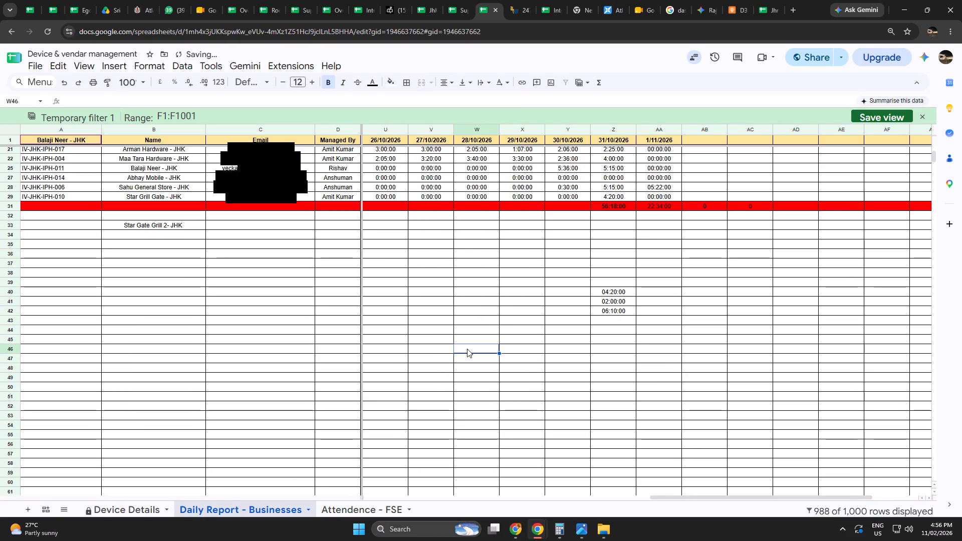
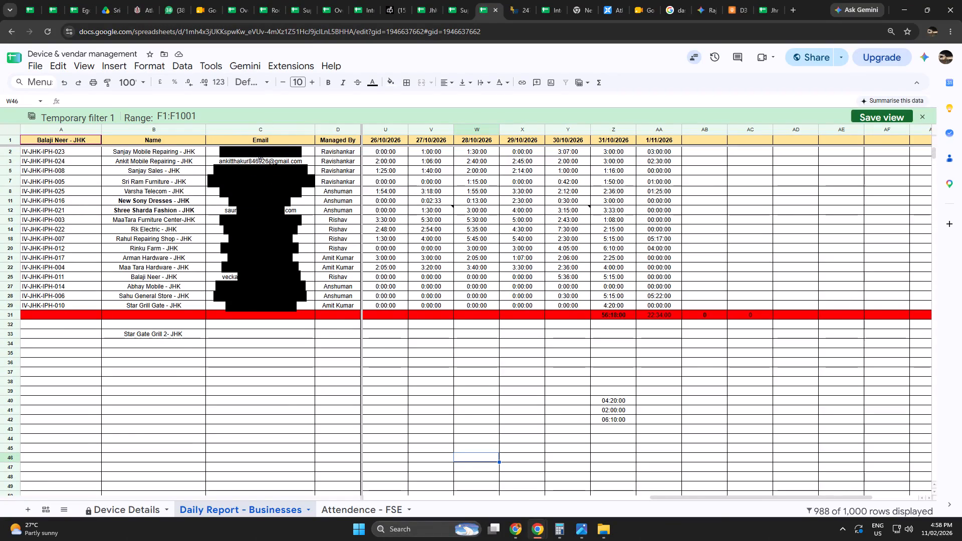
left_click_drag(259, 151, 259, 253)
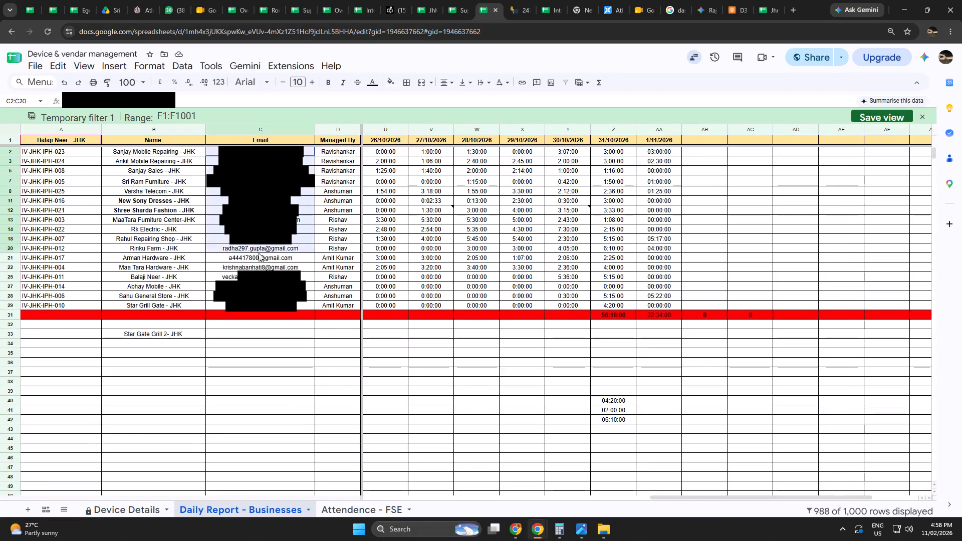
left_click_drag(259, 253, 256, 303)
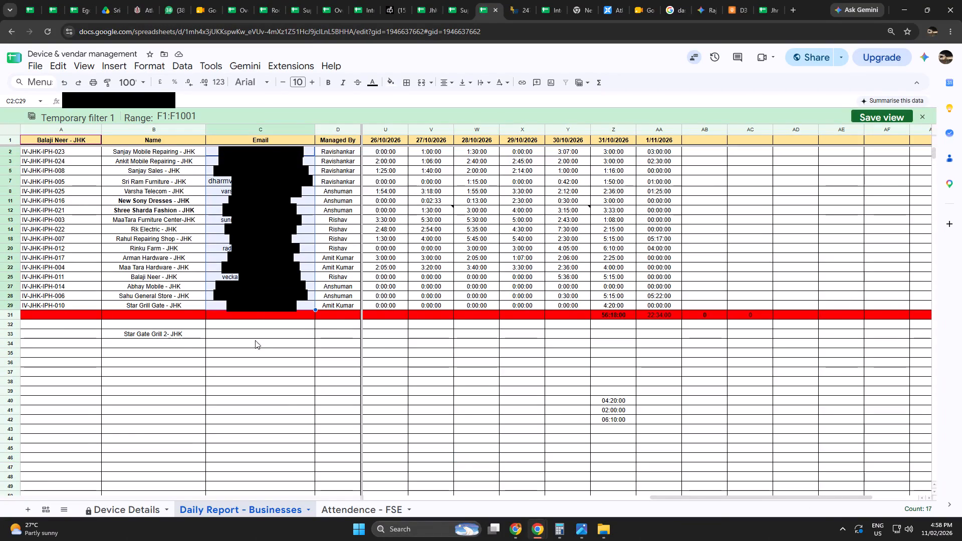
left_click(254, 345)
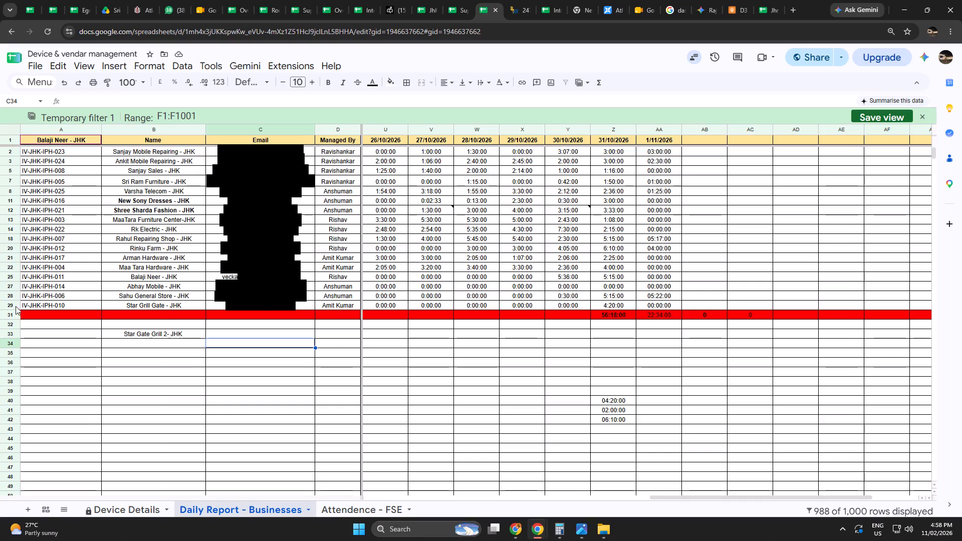
Insert three blank rows, 30 to 32, below the Star Grill Gate - JHK row in the daily report.
left_click(16, 306)
right_click(16, 306)
left_click(62, 336)
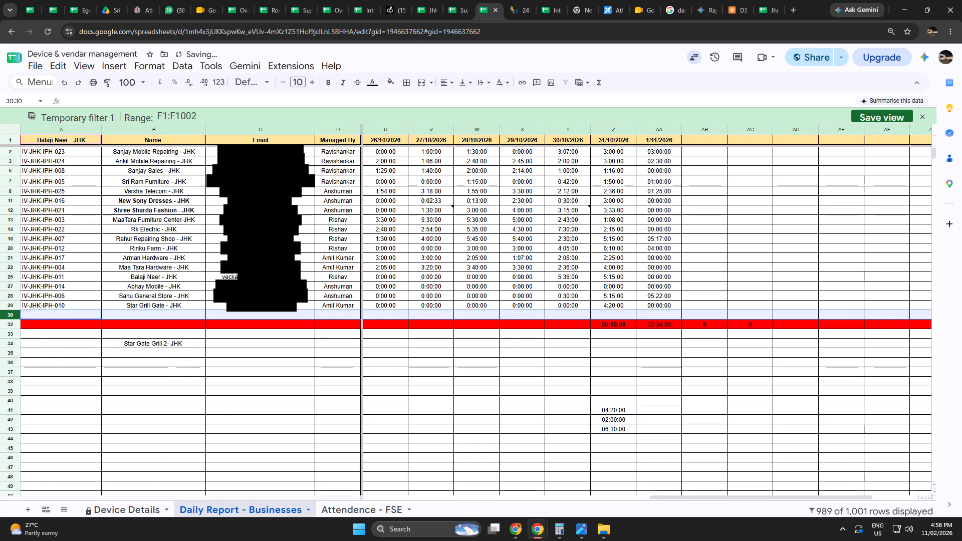
left_click(15, 315)
right_click(15, 315)
left_click(57, 335)
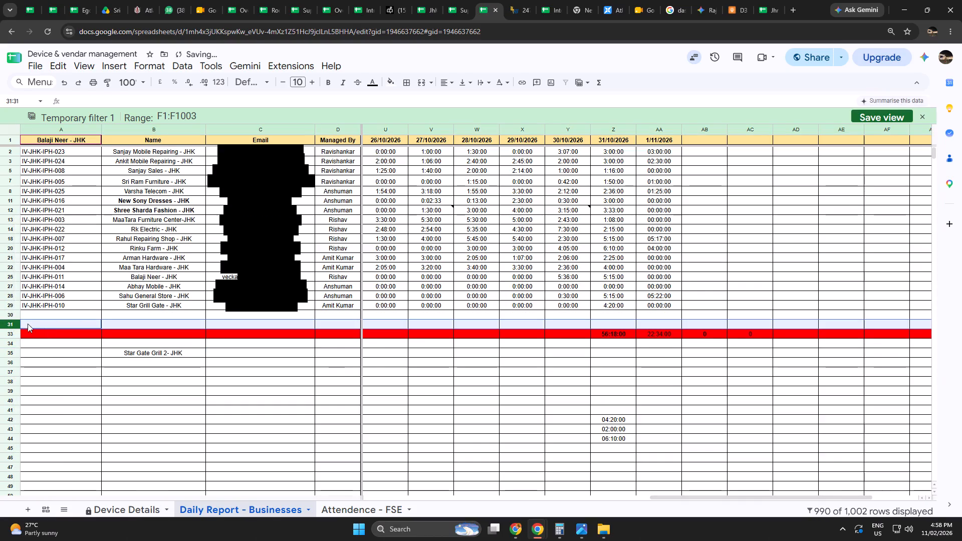
right_click(13, 324)
left_click(72, 333)
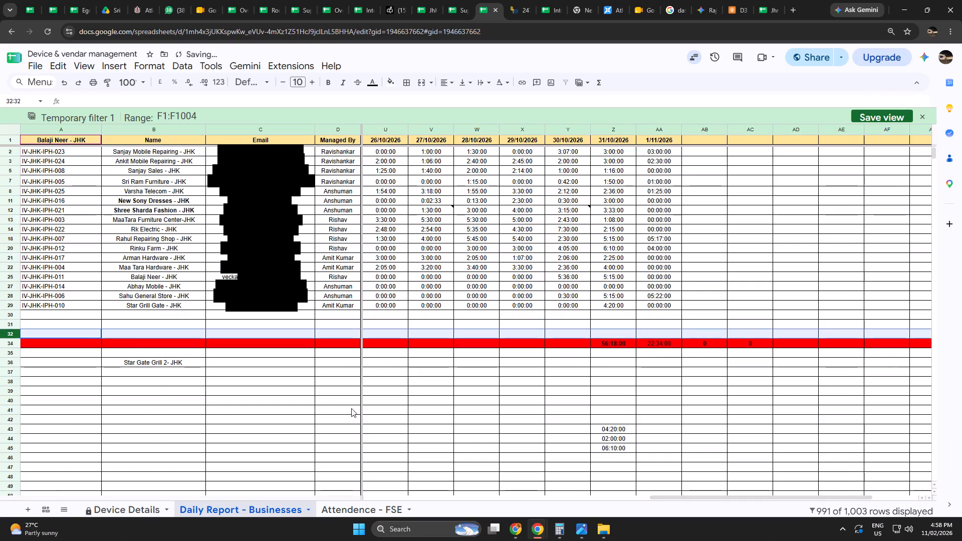
left_click(352, 408)
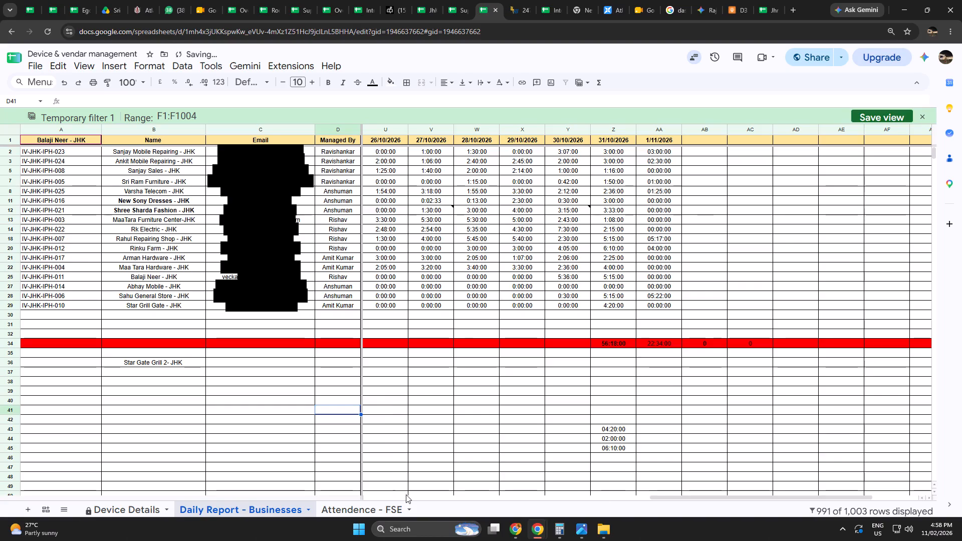
Hide columns I to T, covering the dates 14/10/2026 to 25/10/2026.
left_click_drag(653, 499, 403, 490)
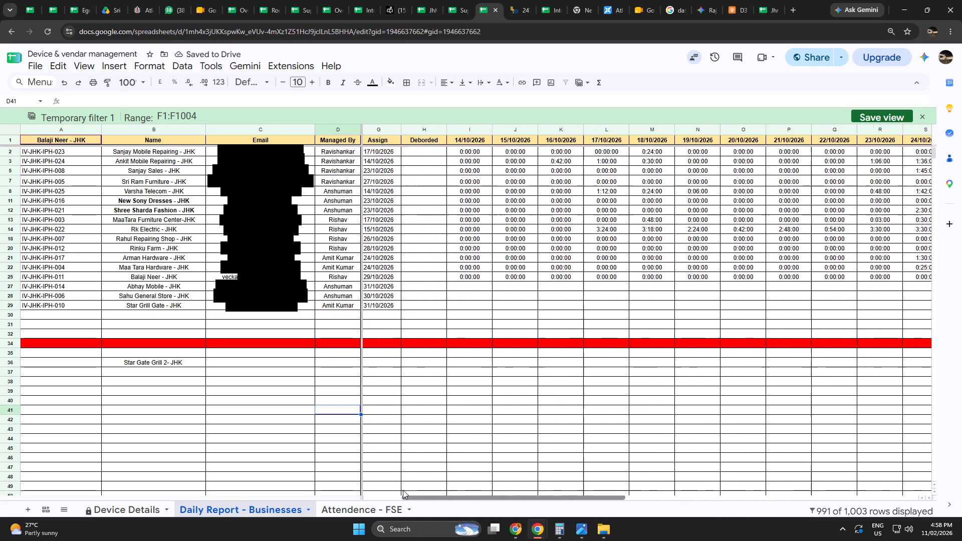
left_click_drag(403, 490, 380, 482)
left_click_drag(522, 131, 524, 129)
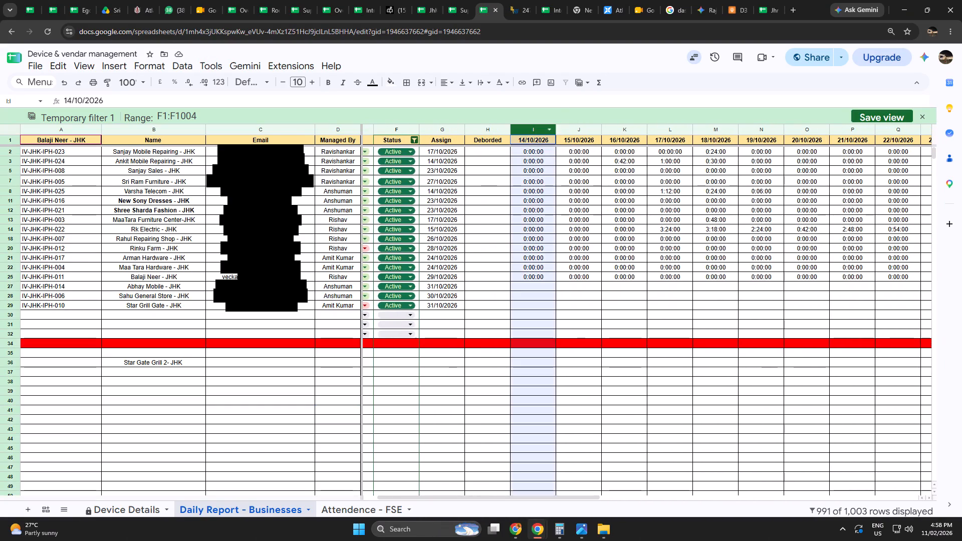
left_click_drag(524, 129, 615, 131)
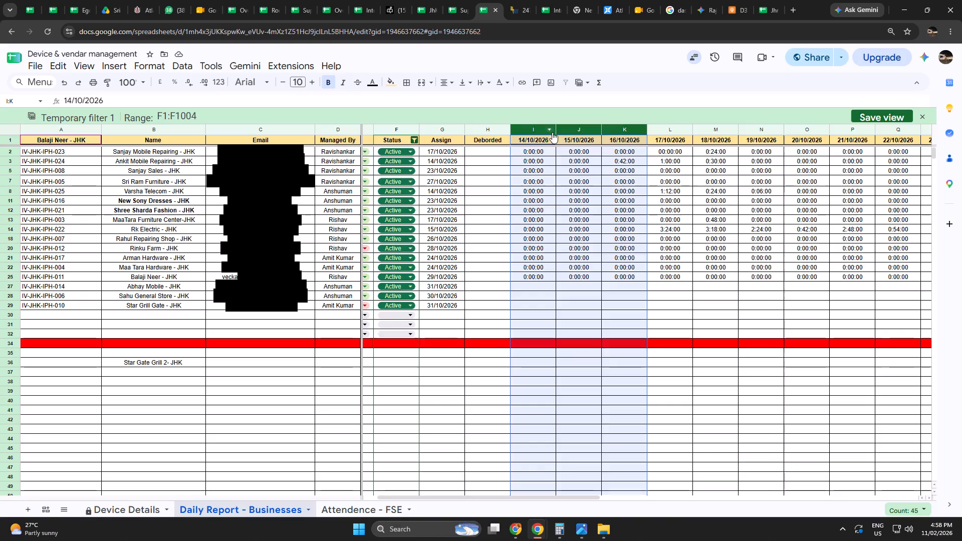
left_click_drag(531, 131, 540, 131)
left_click(657, 399)
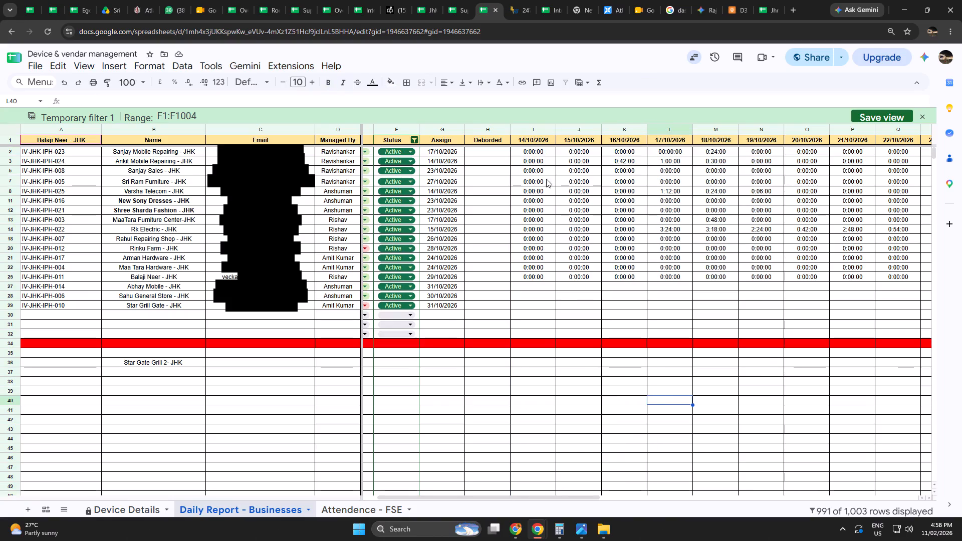
left_click_drag(527, 129, 949, 130)
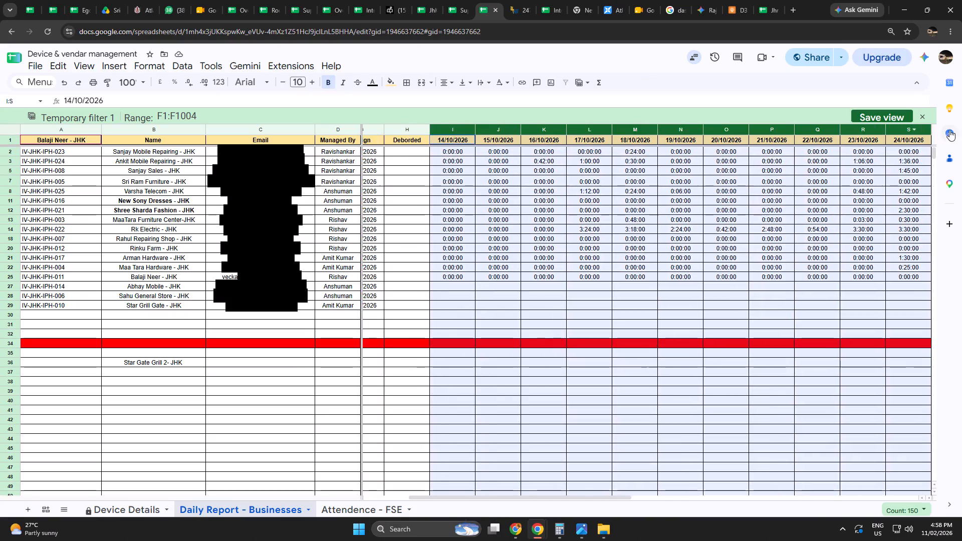
left_click_drag(949, 130, 809, 143)
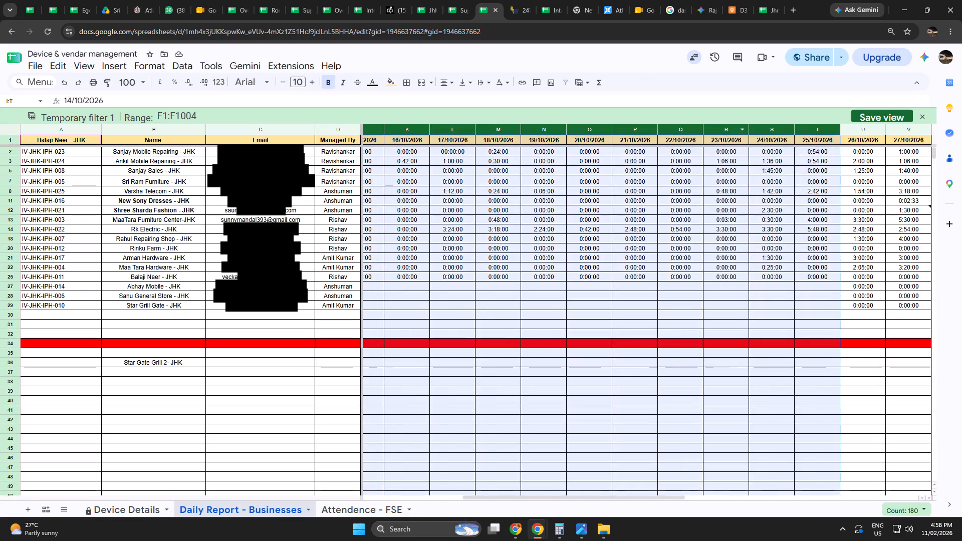
right_click(734, 128)
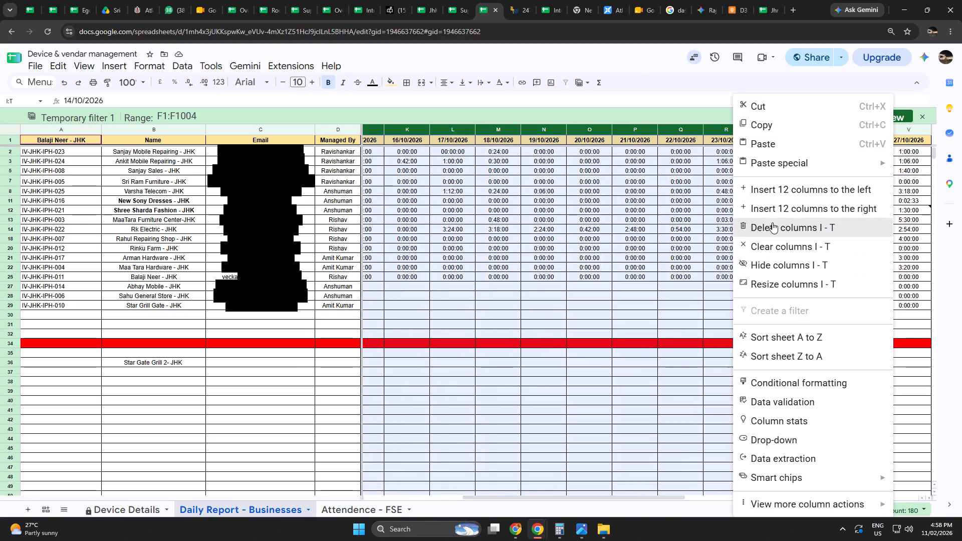
left_click(771, 262)
left_click(456, 393)
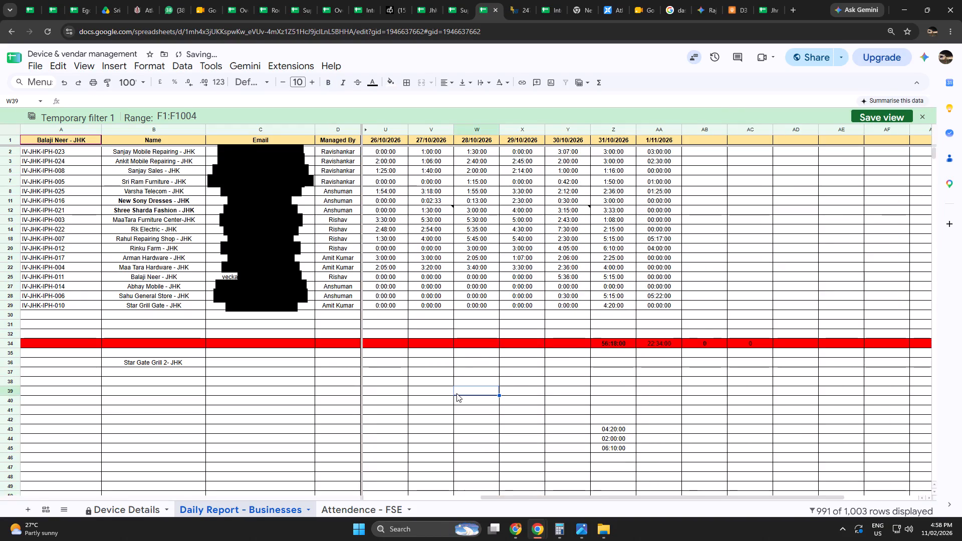
Set the Status column filter to include all values, so inactive businesses are listed as well.
left_click(155, 364)
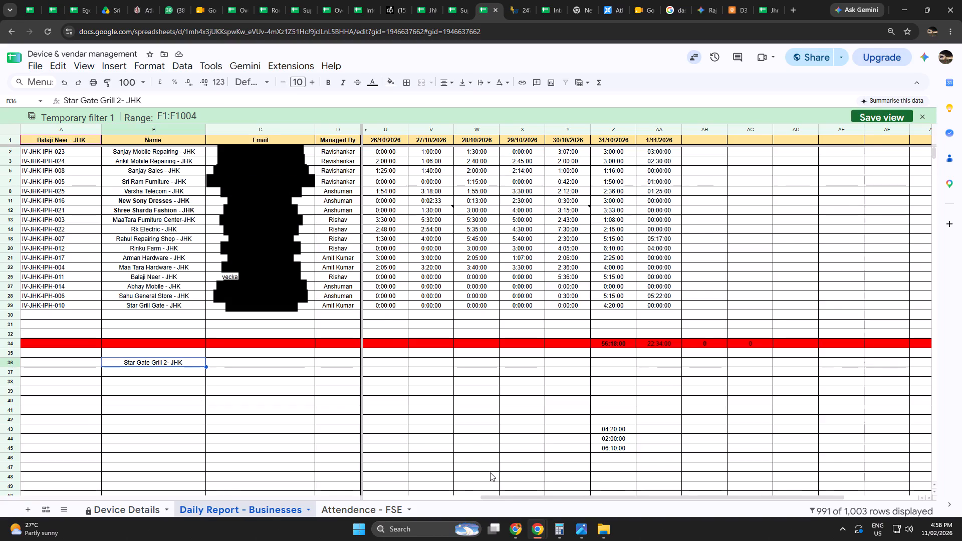
left_click_drag(486, 495, 353, 481)
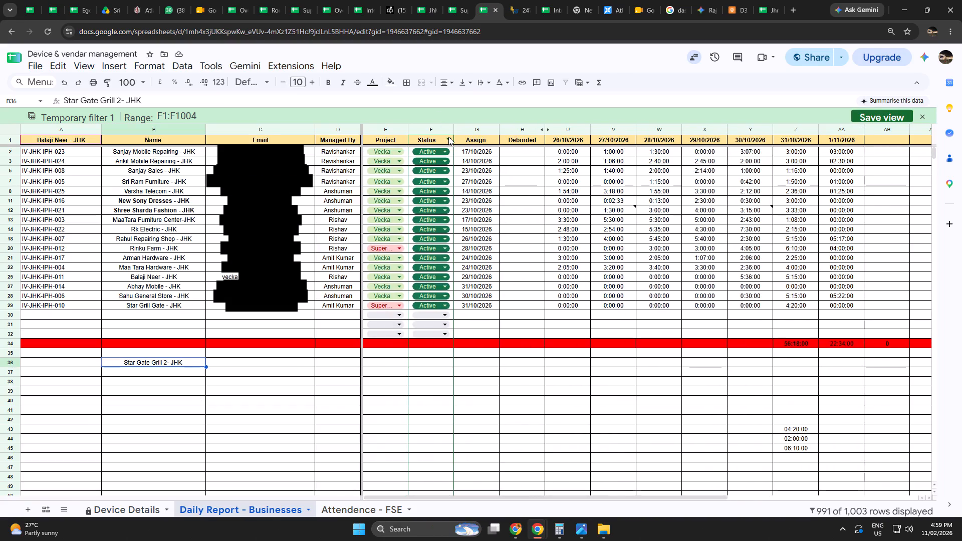
left_click(448, 137)
left_click(374, 376)
left_click(426, 417)
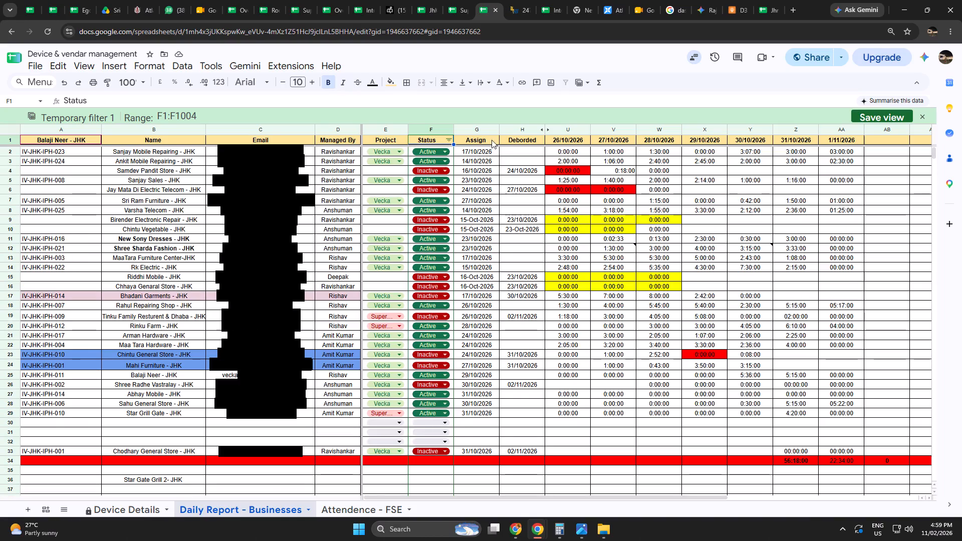
Create a temporary filter on the Deborded column and limit it to the date 02/11/2026.
left_click(491, 136)
left_click(522, 131)
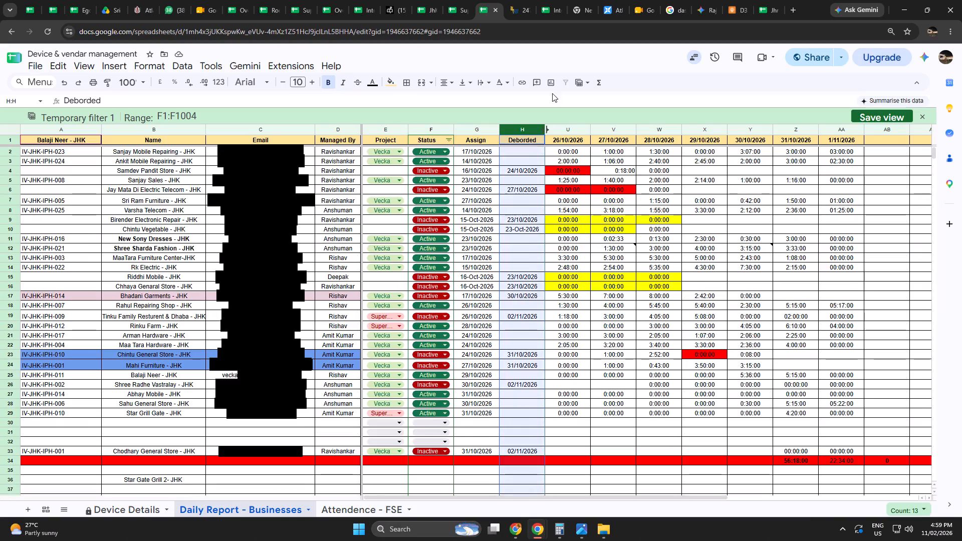
left_click(580, 79)
left_click(594, 122)
left_click(536, 140)
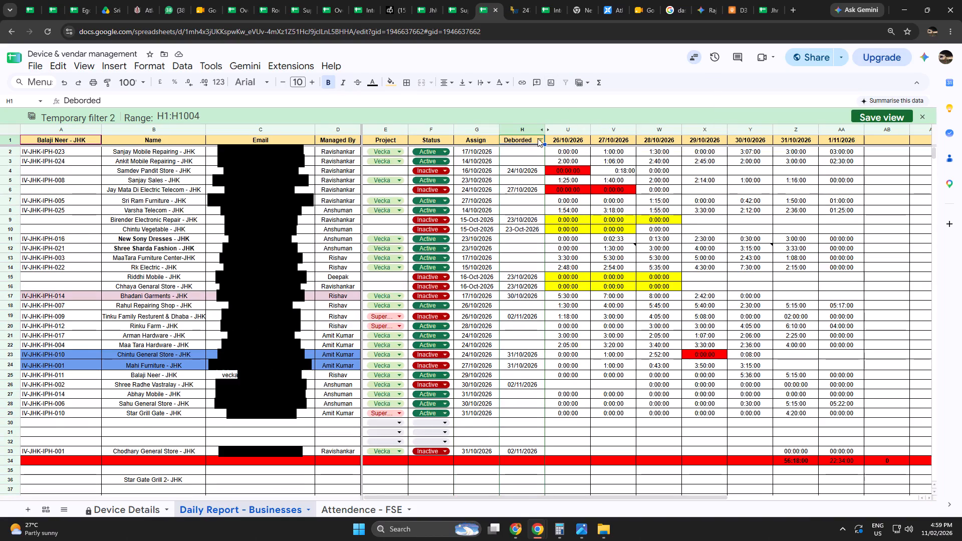
left_click(540, 138)
left_click(475, 284)
left_click(466, 308)
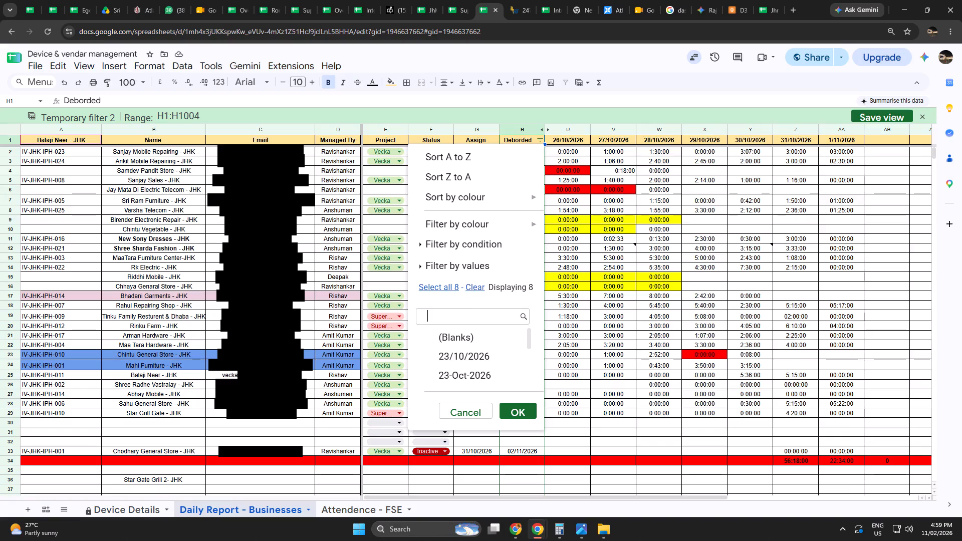
left_click(458, 315)
type("23")
key("BackSpace")
key("BackSpace")
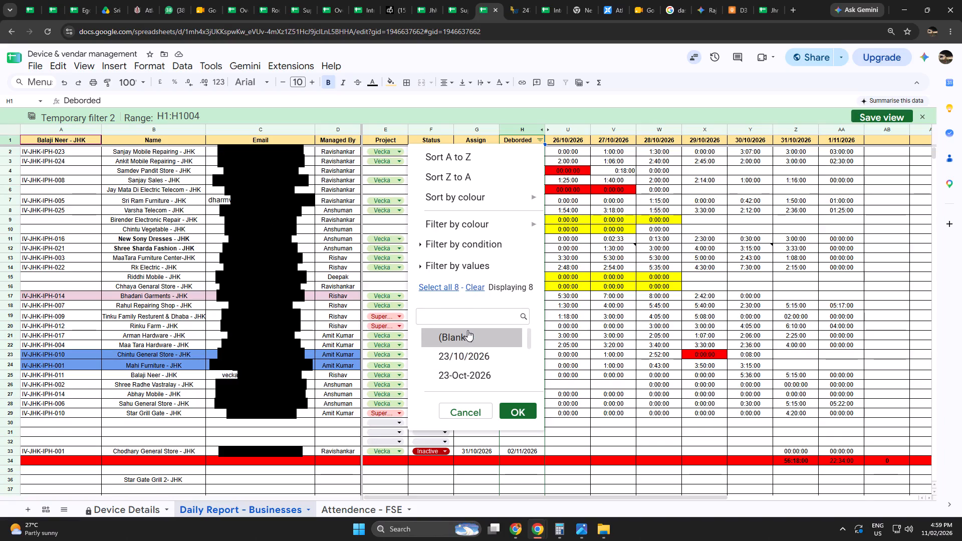
key("0")
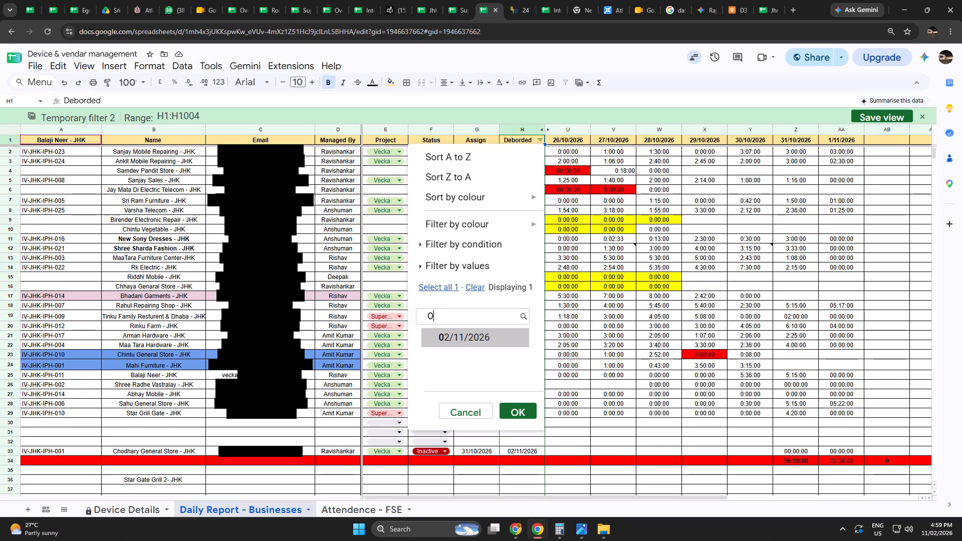
key("2")
left_click(465, 339)
left_click(513, 409)
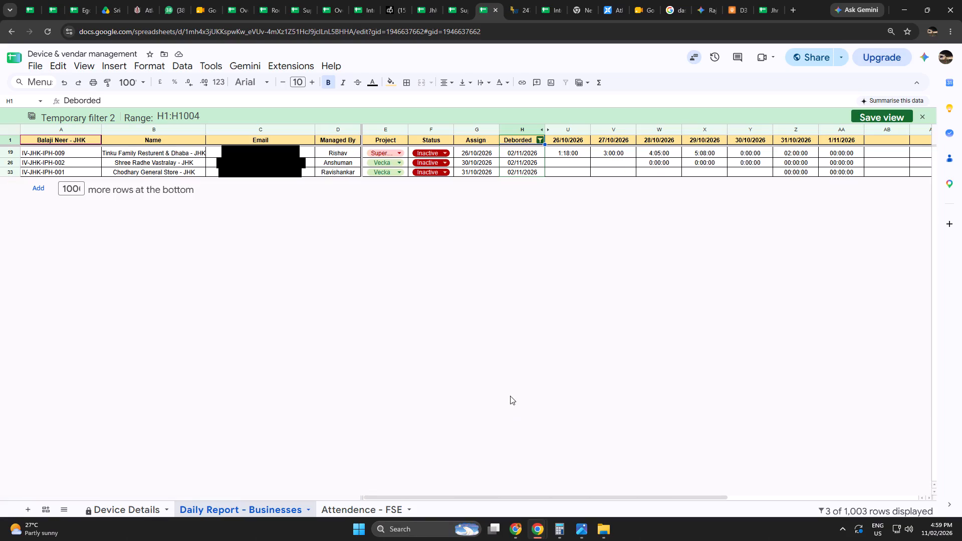
Copy the device IDs of the three businesses de-boarded on 02/11/2026.
left_click(481, 338)
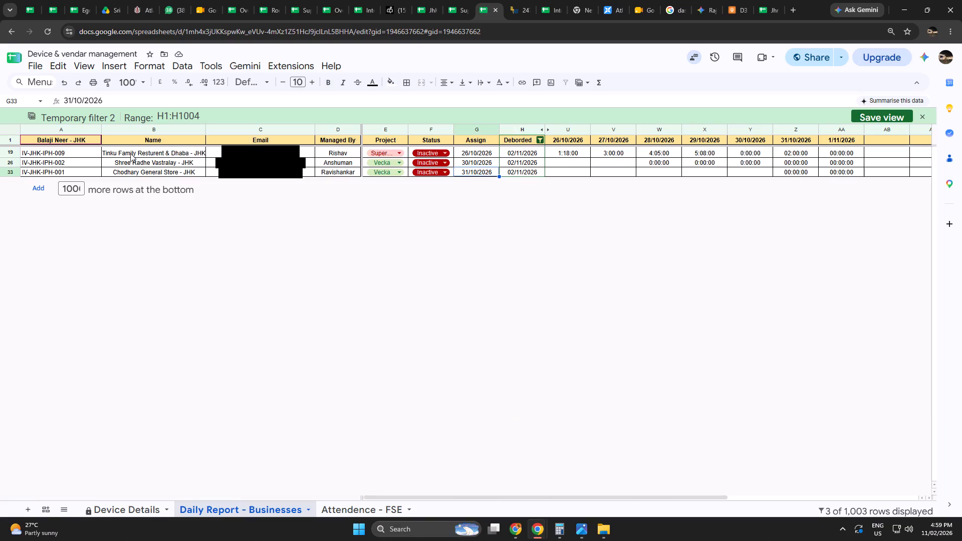
left_click_drag(72, 152, 70, 170)
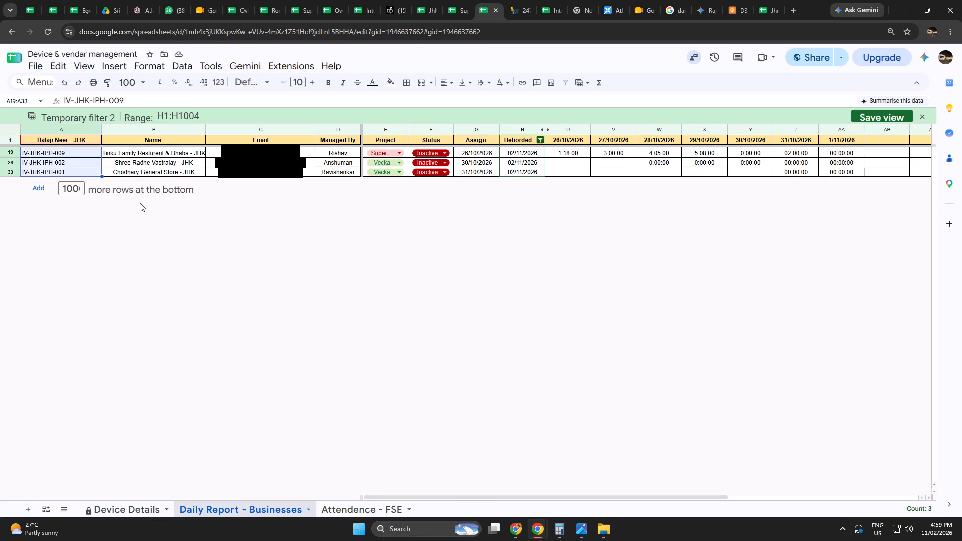
key("ctrl+c")
Close the temporary Deborded filter view without saving it.
left_click(919, 119)
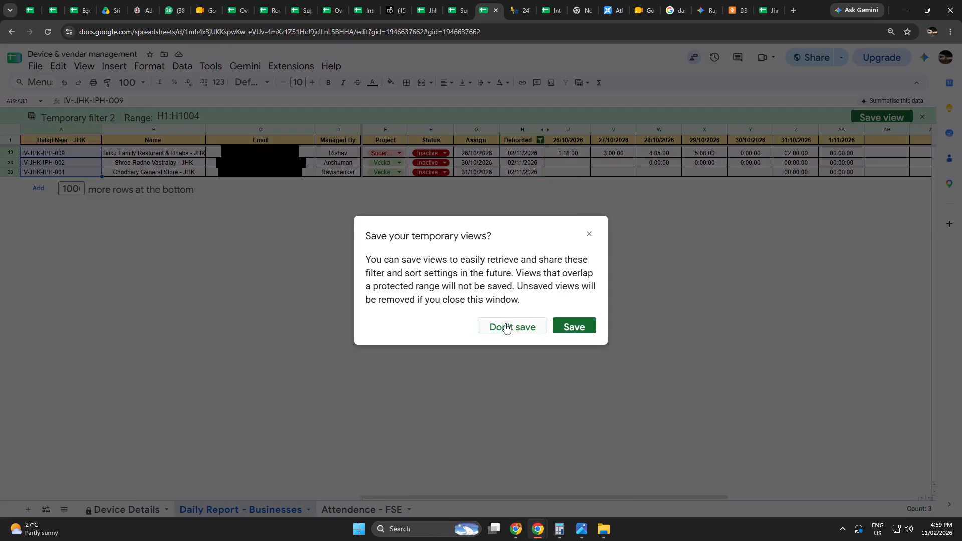
left_click(505, 323)
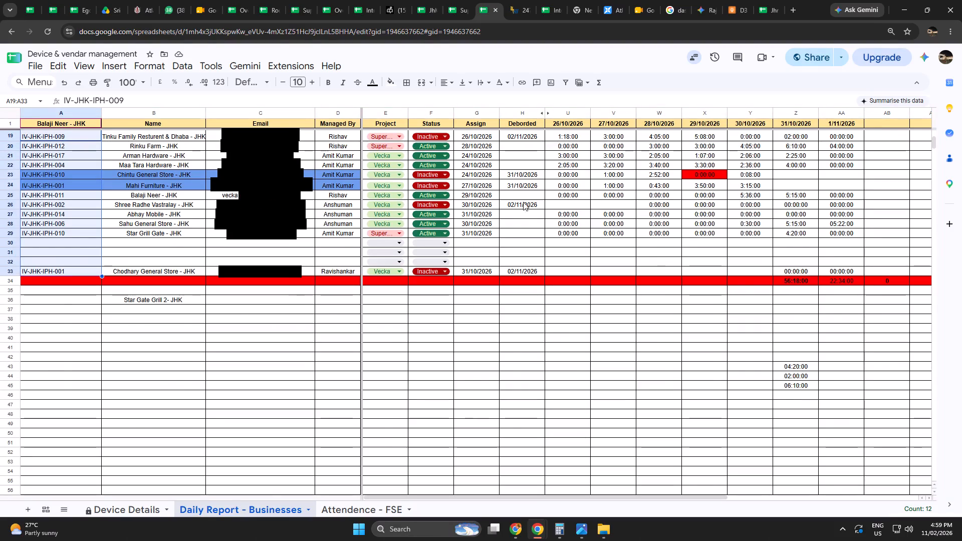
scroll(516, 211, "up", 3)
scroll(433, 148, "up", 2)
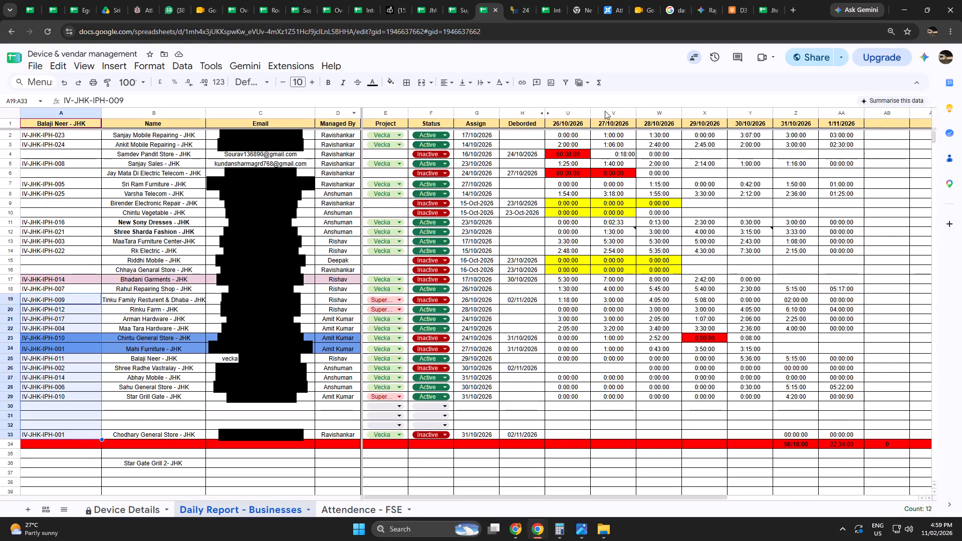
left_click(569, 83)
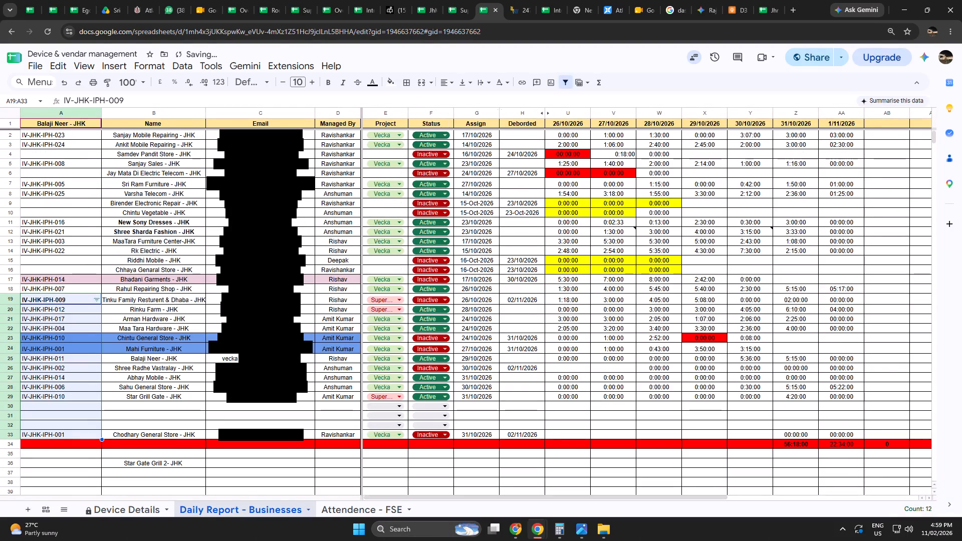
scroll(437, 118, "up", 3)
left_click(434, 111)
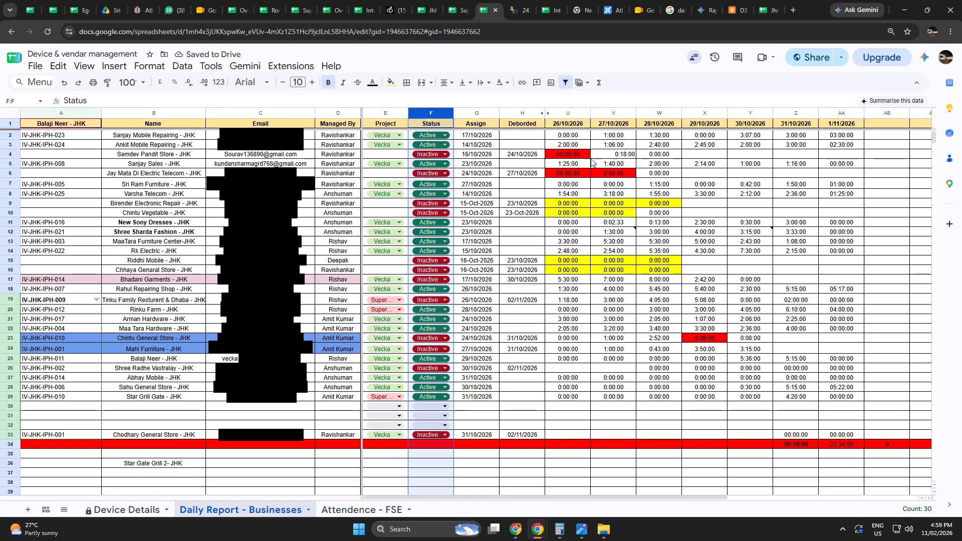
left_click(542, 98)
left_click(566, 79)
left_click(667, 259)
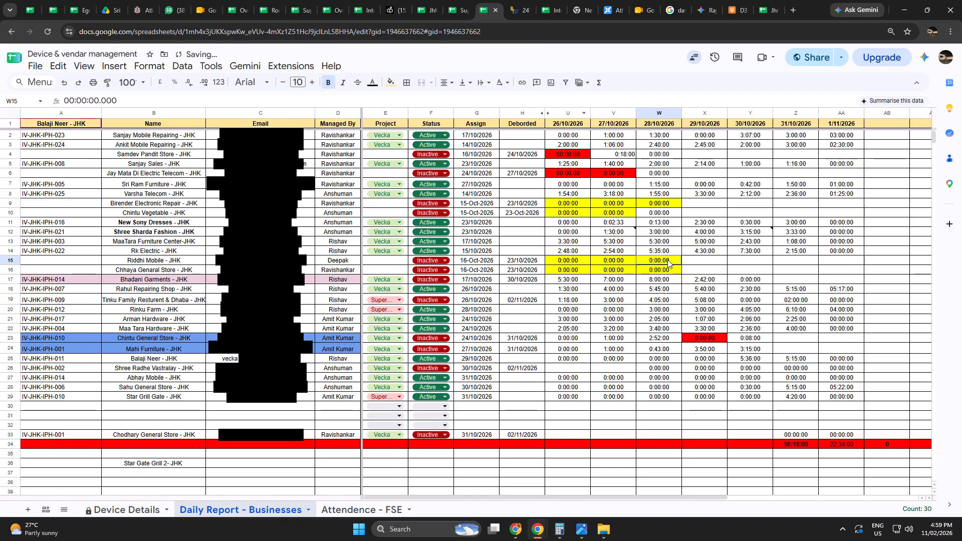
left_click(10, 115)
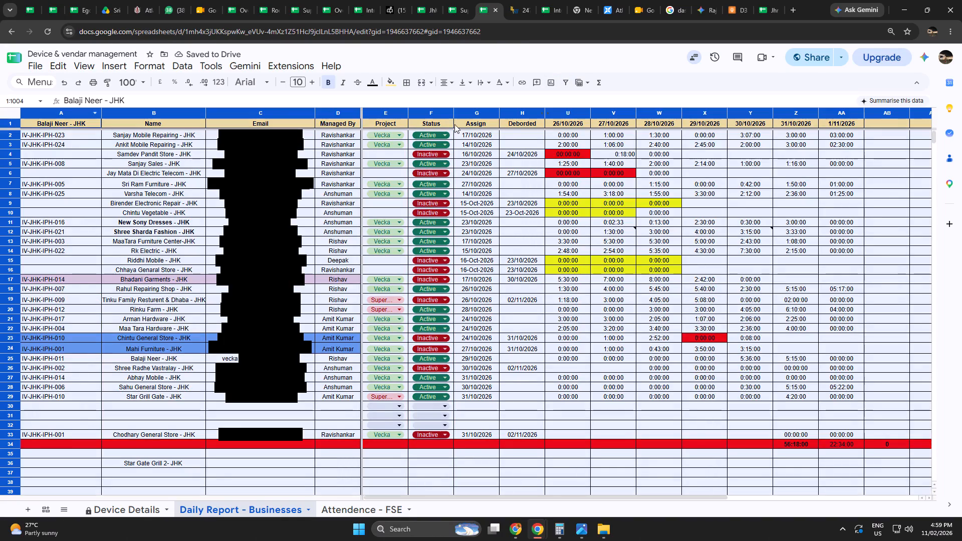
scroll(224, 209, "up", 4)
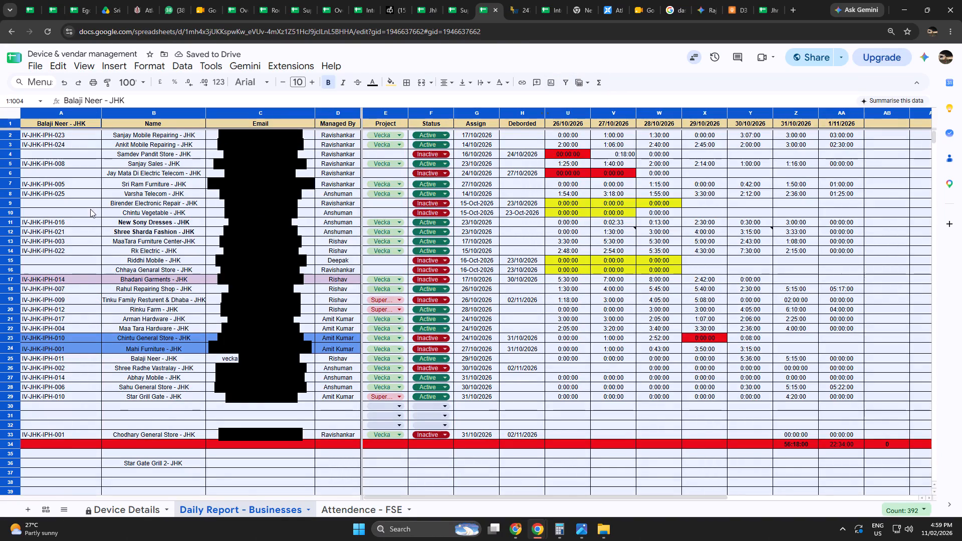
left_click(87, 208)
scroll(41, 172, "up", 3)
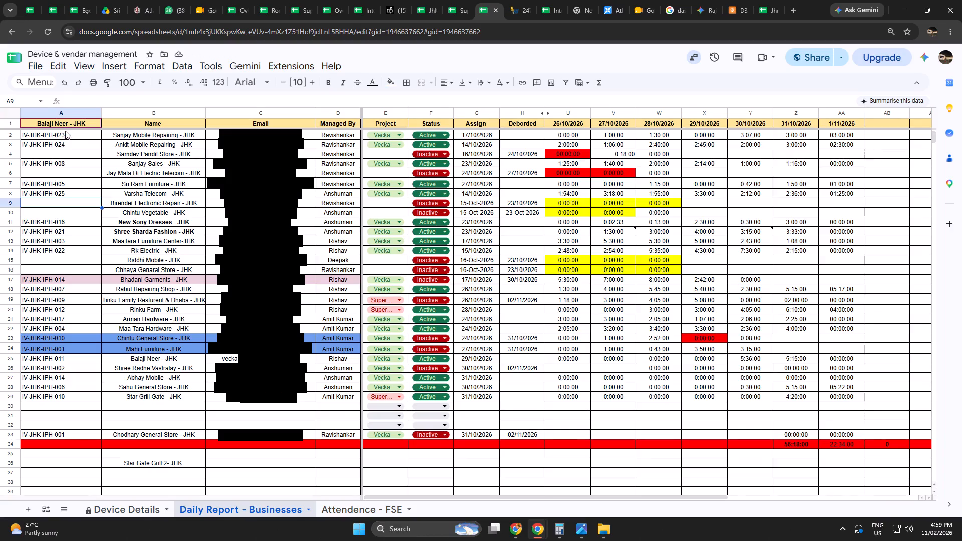
Check the edit history of the header cell of the device ID column.
left_click(70, 122)
right_click(73, 120)
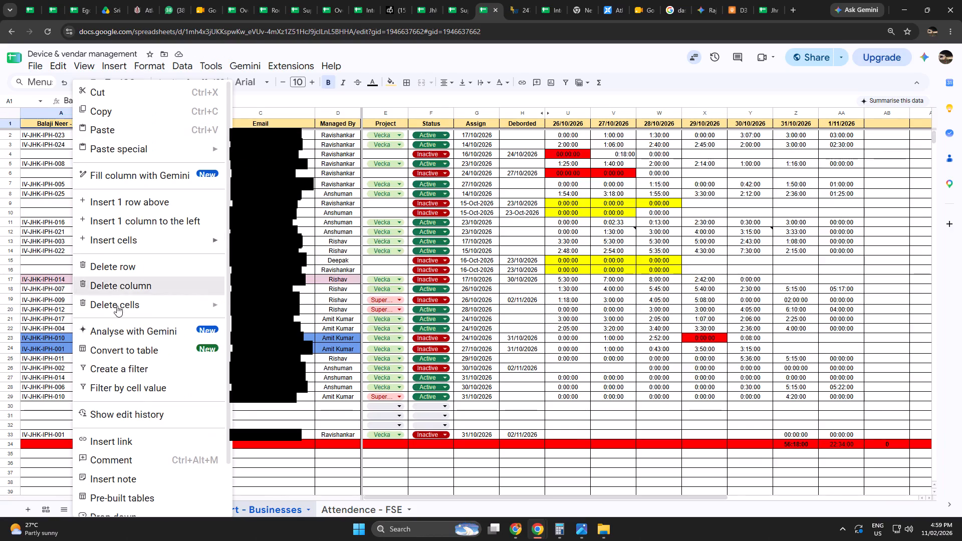
left_click(129, 412)
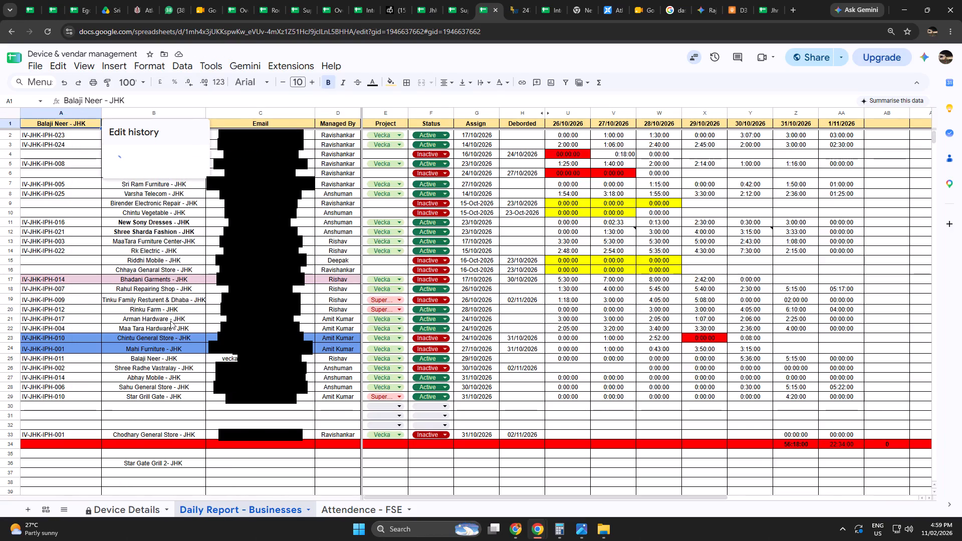
left_click(299, 193)
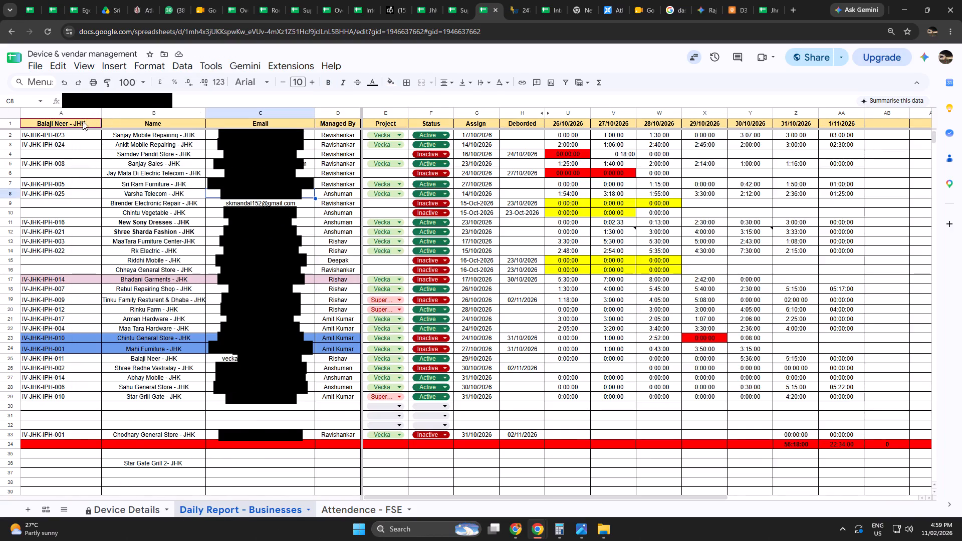
Create a temporary filter view covering the whole Daily Report - Businesses sheet.
scroll(139, 454, "down", 1)
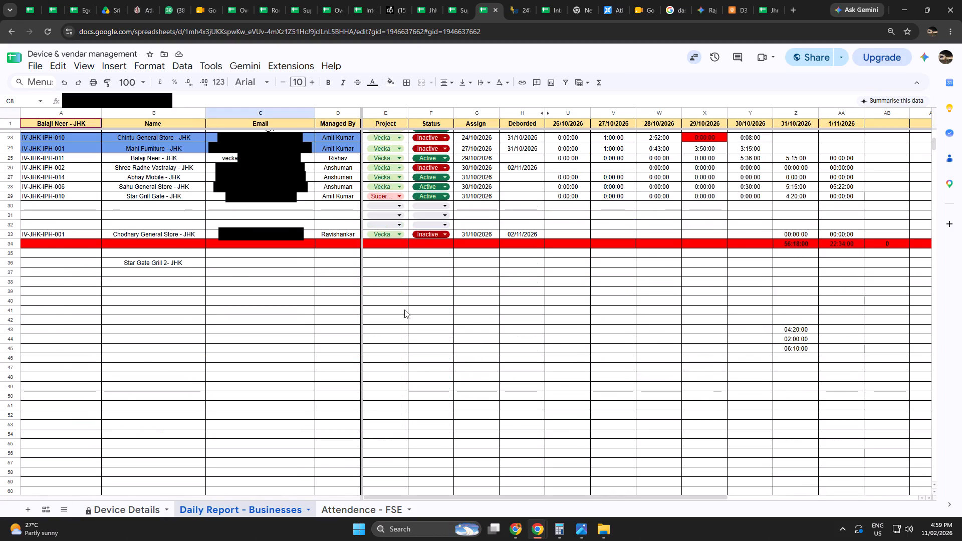
scroll(472, 327, "up", 1)
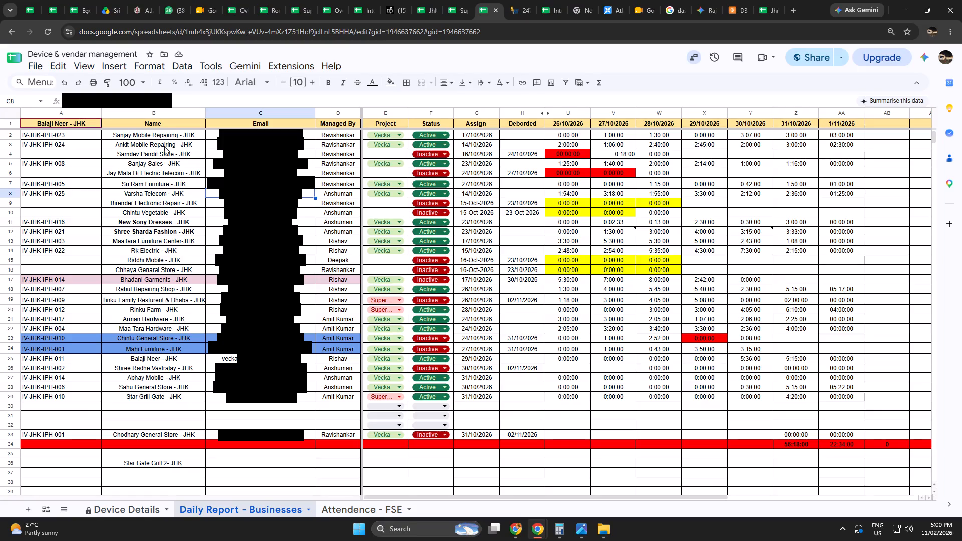
scroll(207, 231, "up", 5)
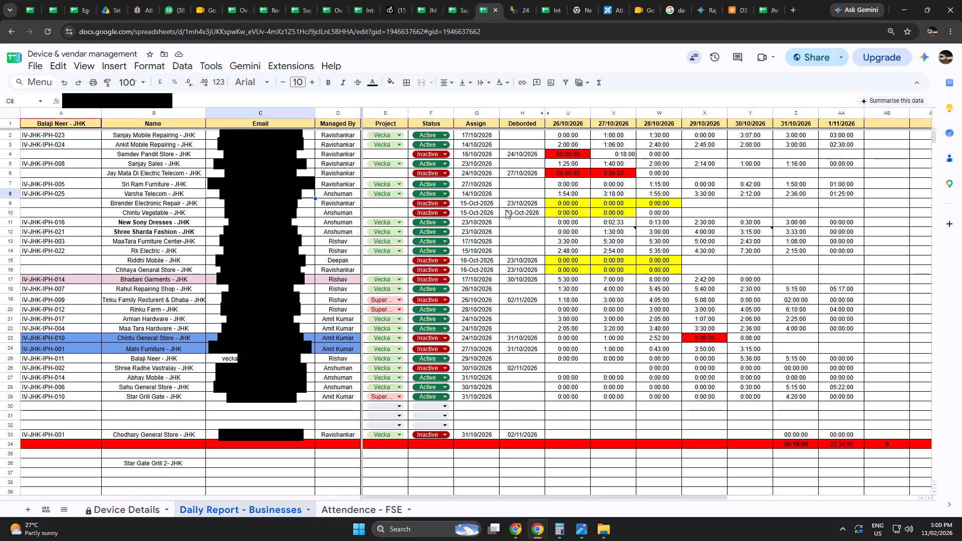
left_click(12, 113)
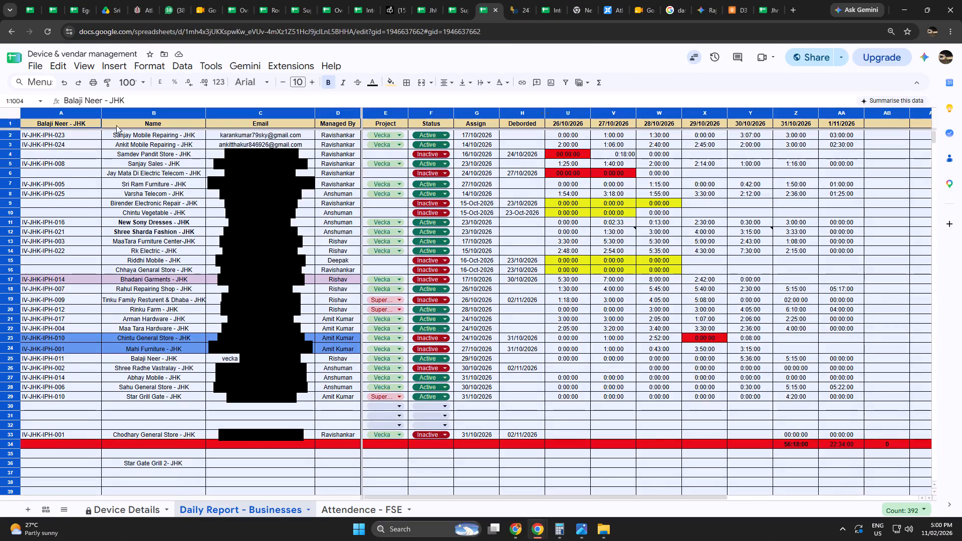
left_click(582, 84)
left_click(616, 126)
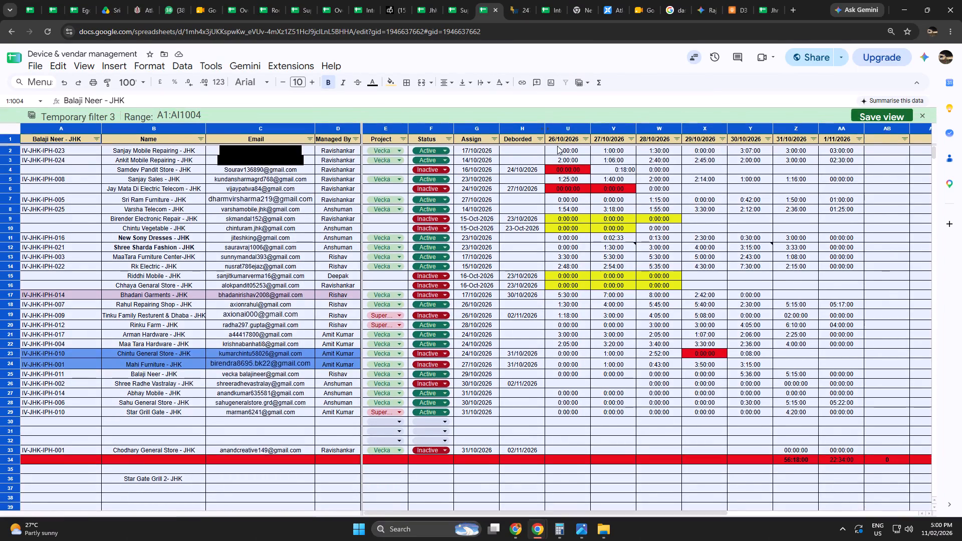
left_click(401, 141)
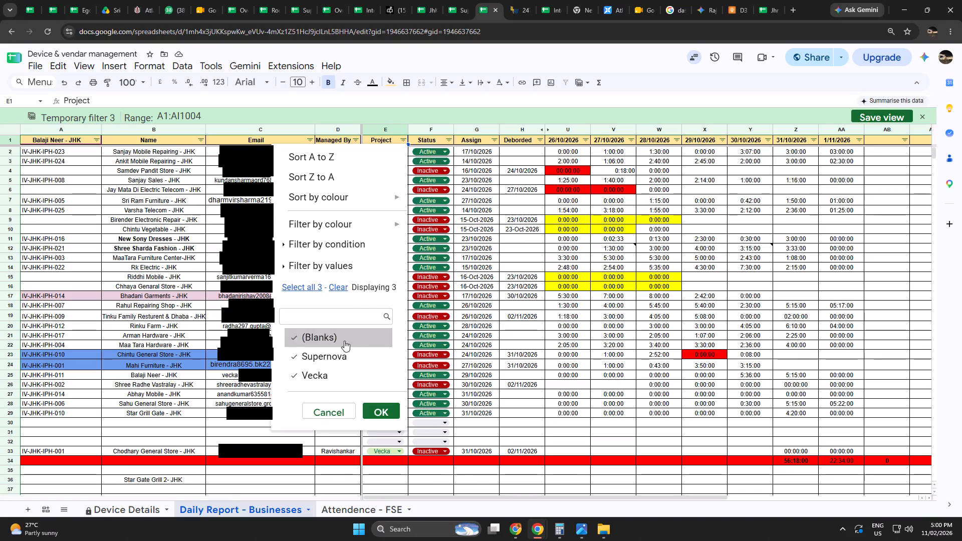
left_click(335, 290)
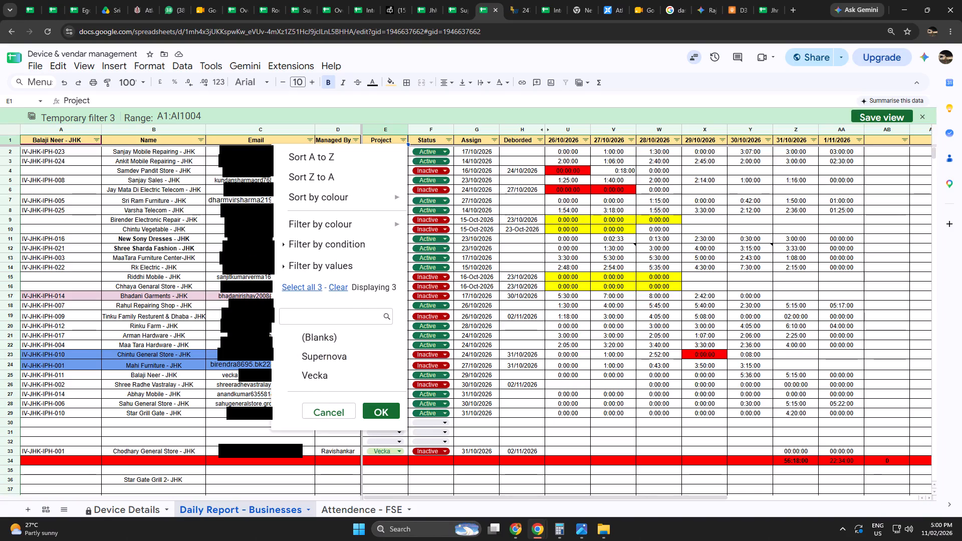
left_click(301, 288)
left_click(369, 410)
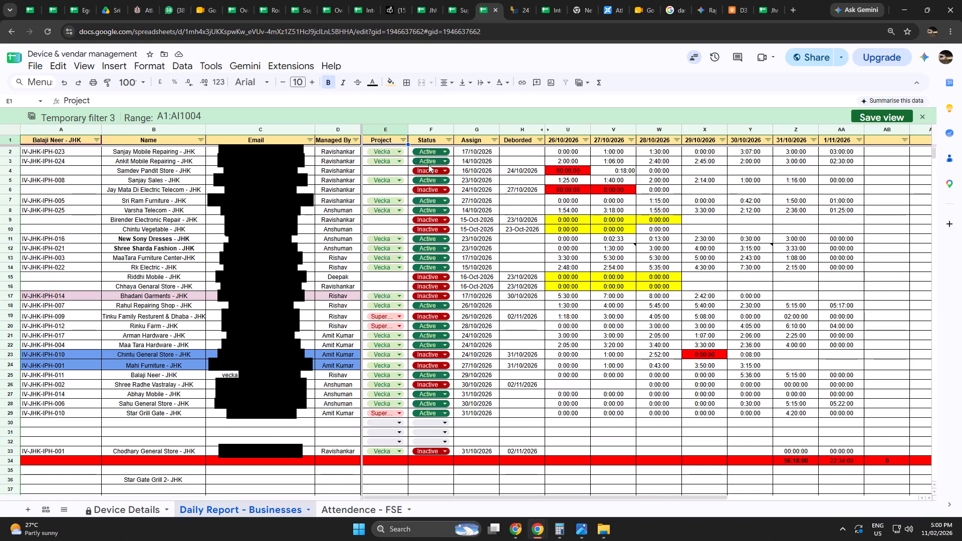
Filter the Status column to leave out the Inactive businesses, keeping Active and blank rows.
left_click(448, 140)
left_click(355, 387)
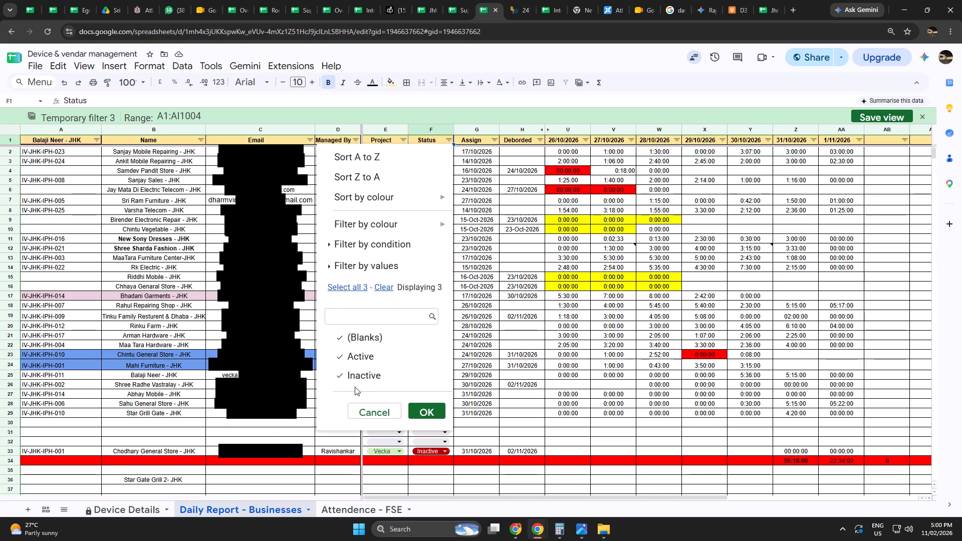
left_click(362, 378)
left_click(423, 407)
left_click(245, 408)
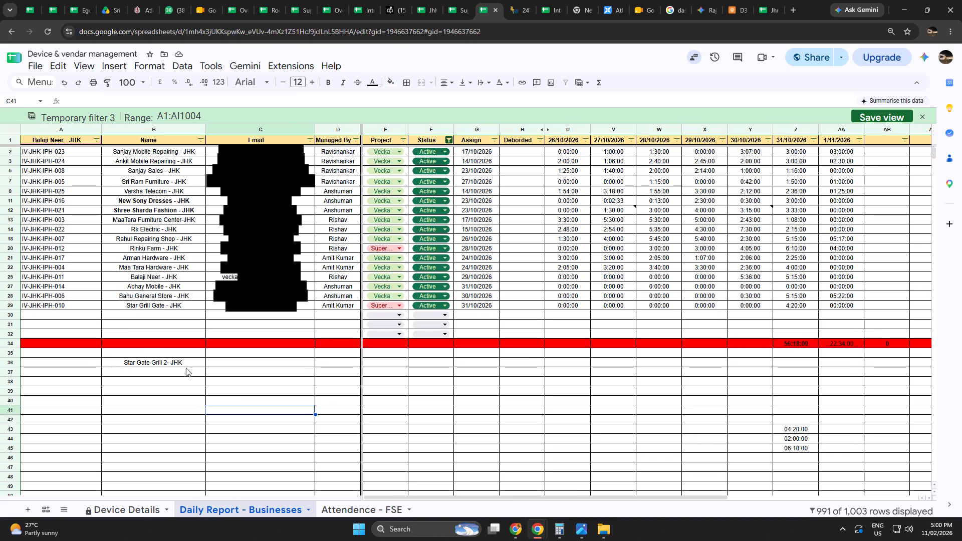
Paste the copied device IDs IV-JHK-IPH-009, IV-JHK-IPH-002 and IV-JHK-IPH-001 into the empty rows below Star Grill Gate.
left_click(53, 316)
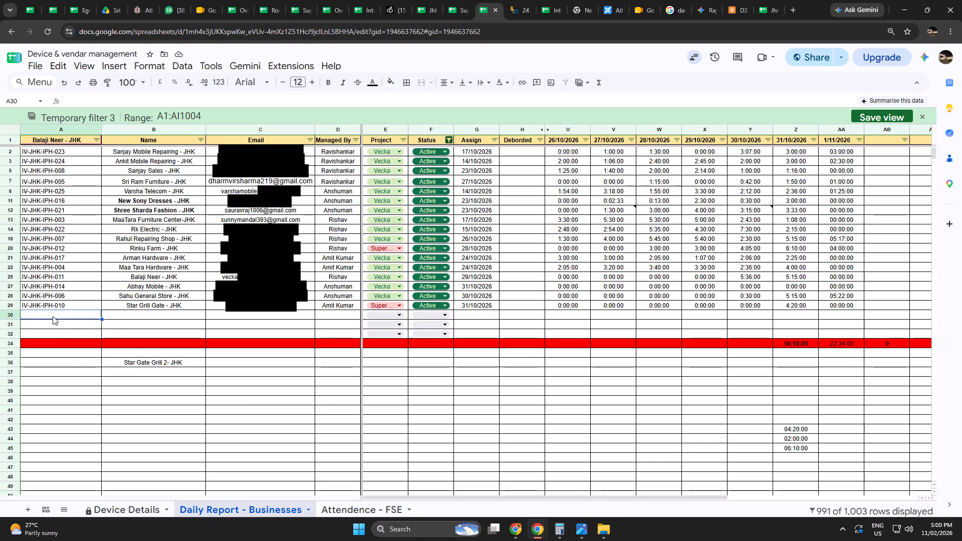
key("ctrl+v")
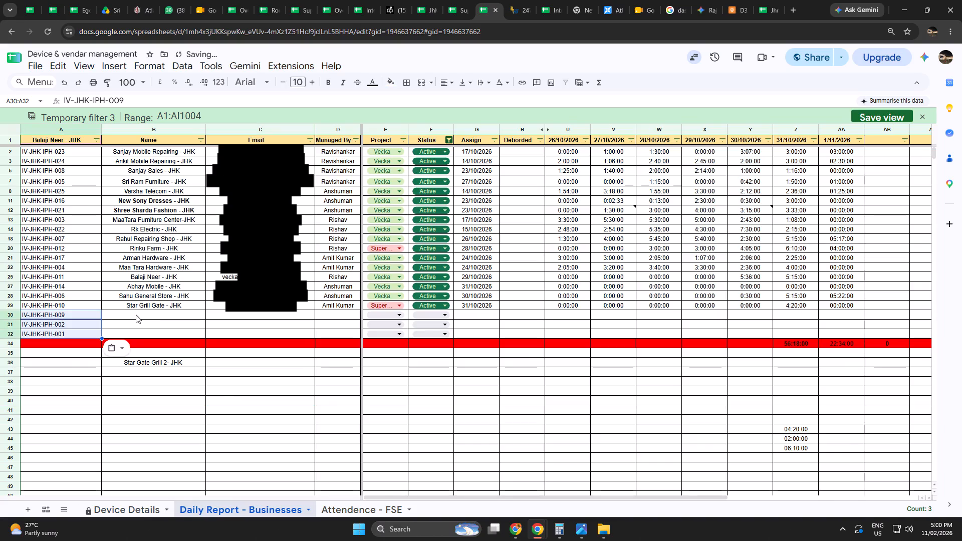
Move the business name Star Gate Grill 2- JHK from below the red totals row to the Name cell beside IV-JHK-IPH-009.
left_click(136, 315)
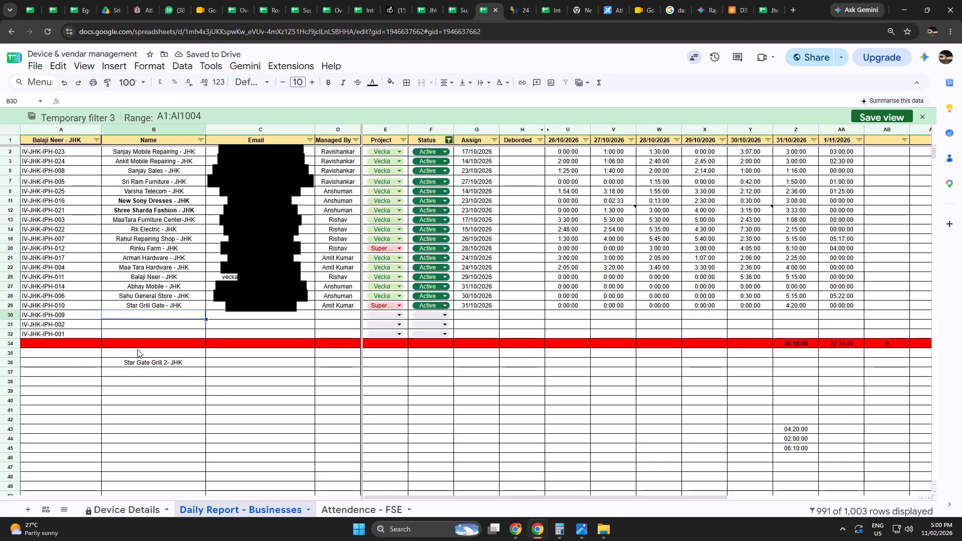
left_click(136, 361)
key("ctrl+c")
left_click(145, 318)
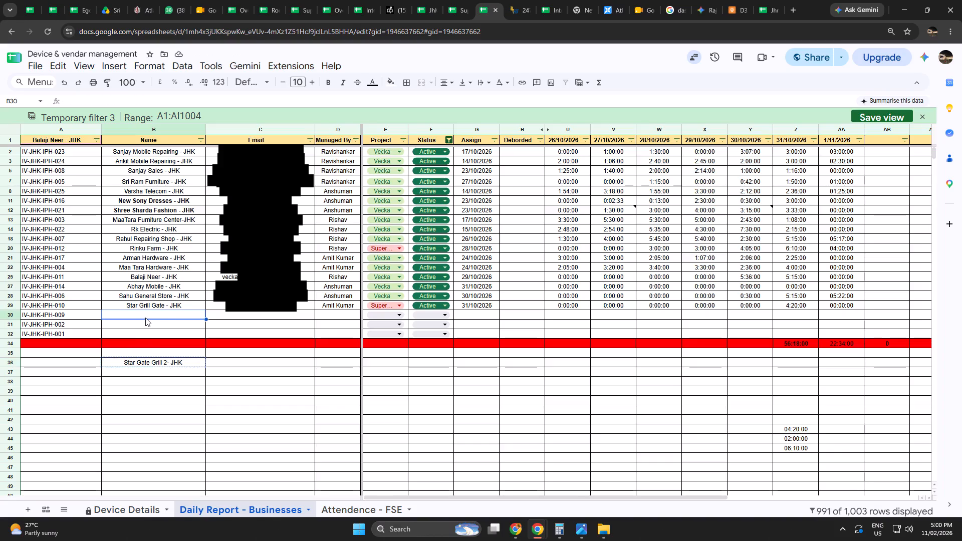
key("ctrl+v")
left_click(161, 360)
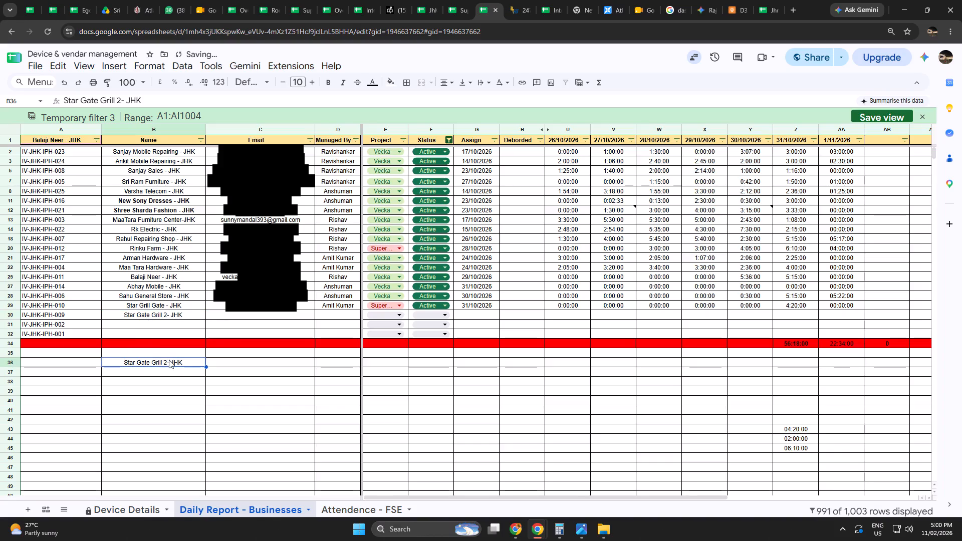
key("BackSpace")
left_click(204, 397)
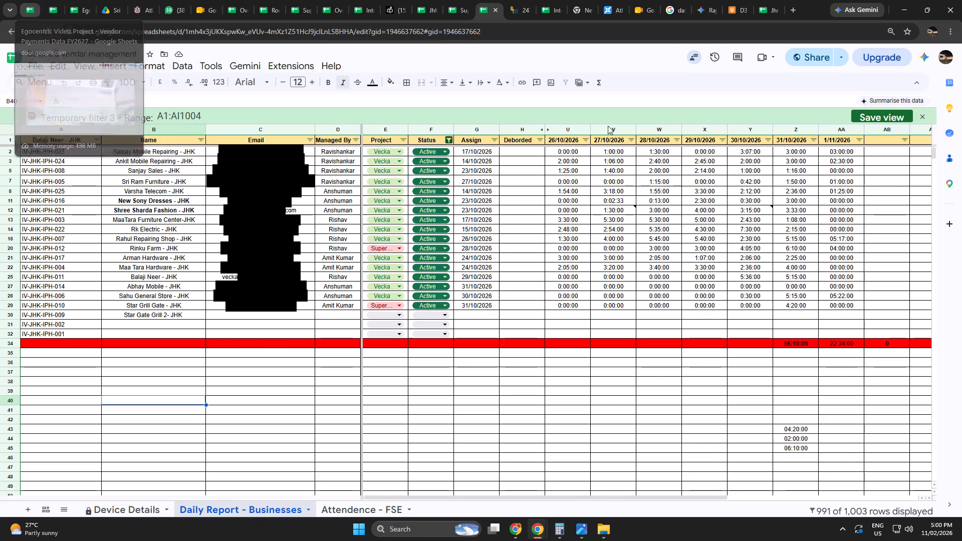
Move the Device & vendar management browser tab forward to just after the third tab.
left_click_drag(486, 11, 121, 0)
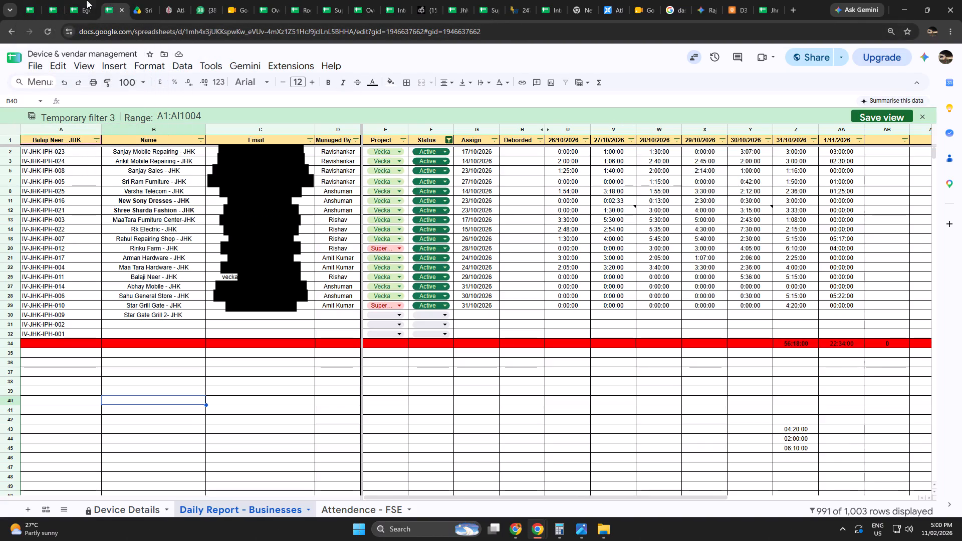
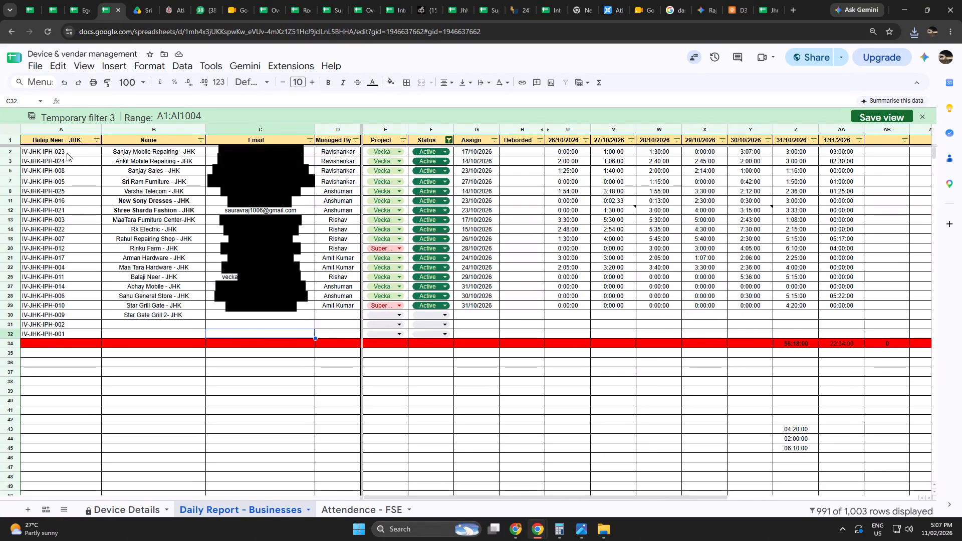
Copy all the visible device IDs, IV-JHK-IPH-023 through IV-JHK-IPH-001, into the first column from row 37, below the red totals row.
left_click_drag(67, 153, 64, 333)
key("ctrl+c")
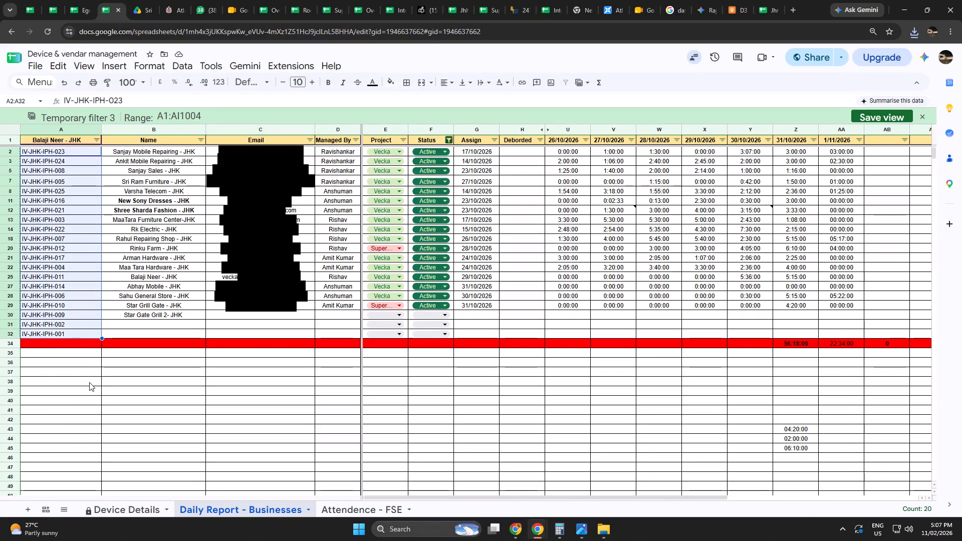
left_click(68, 368)
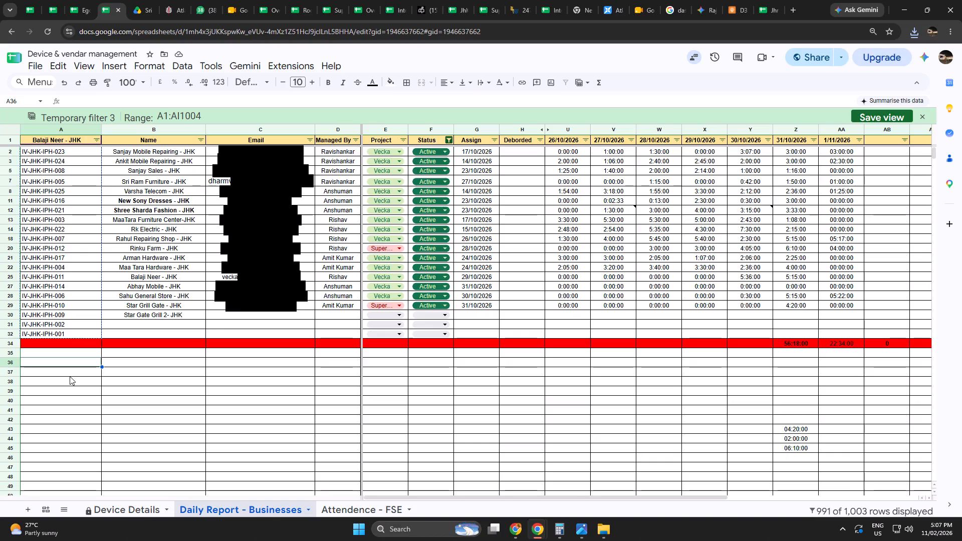
left_click(70, 376)
key("ctrl+v")
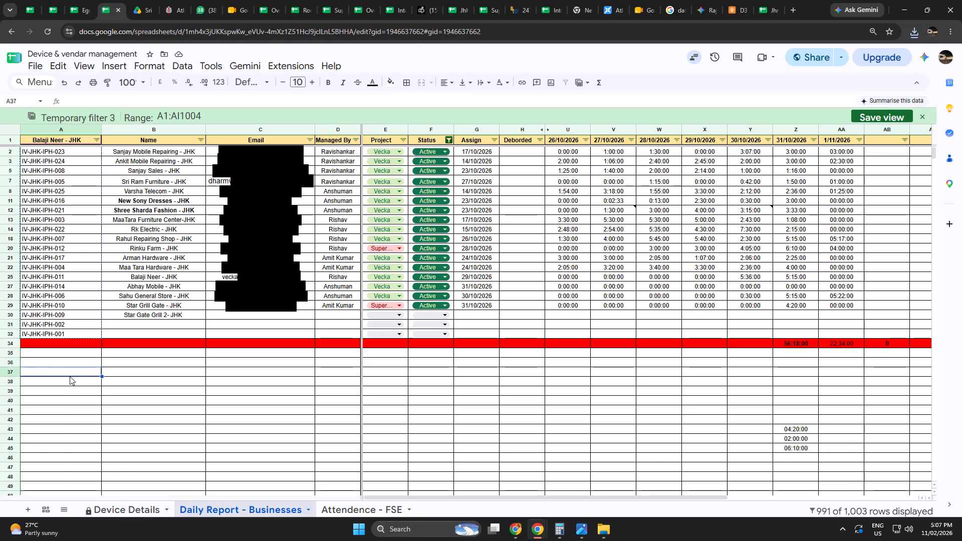
Copy the Name through Assign details of Sanjay Mobile Repairing to Star Grill Gate beside the duplicated device IDs, starting at row 37.
left_click(130, 370)
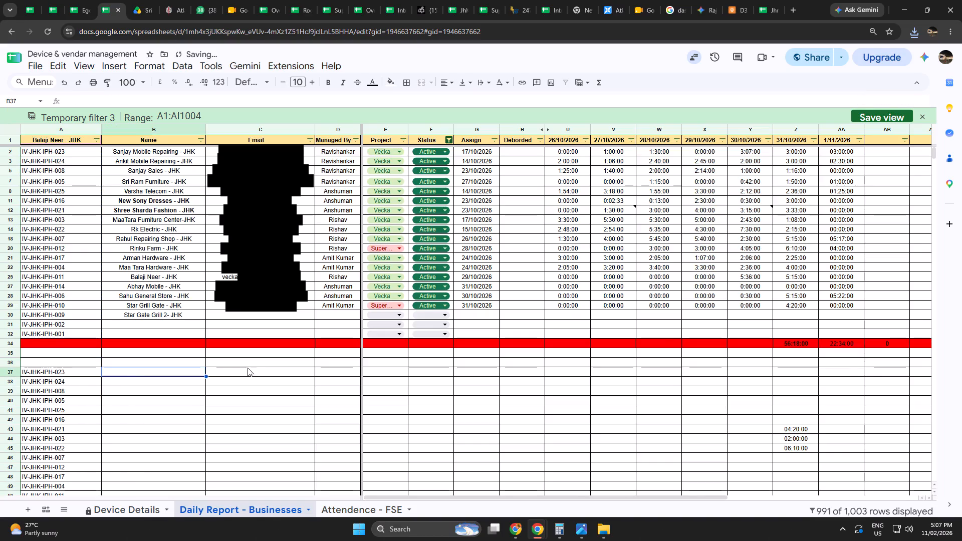
left_click_drag(159, 152, 402, 316)
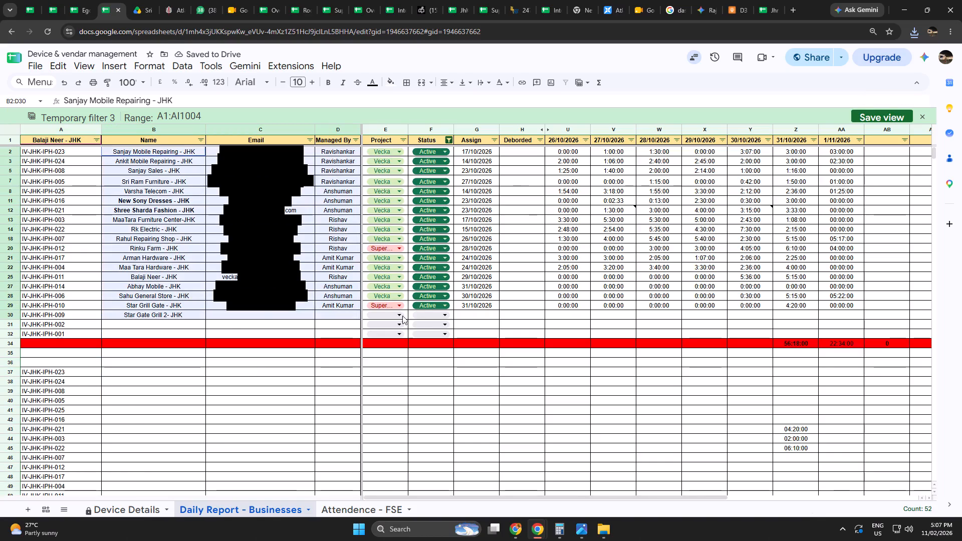
left_click_drag(402, 316, 478, 305)
key("ctrl+c")
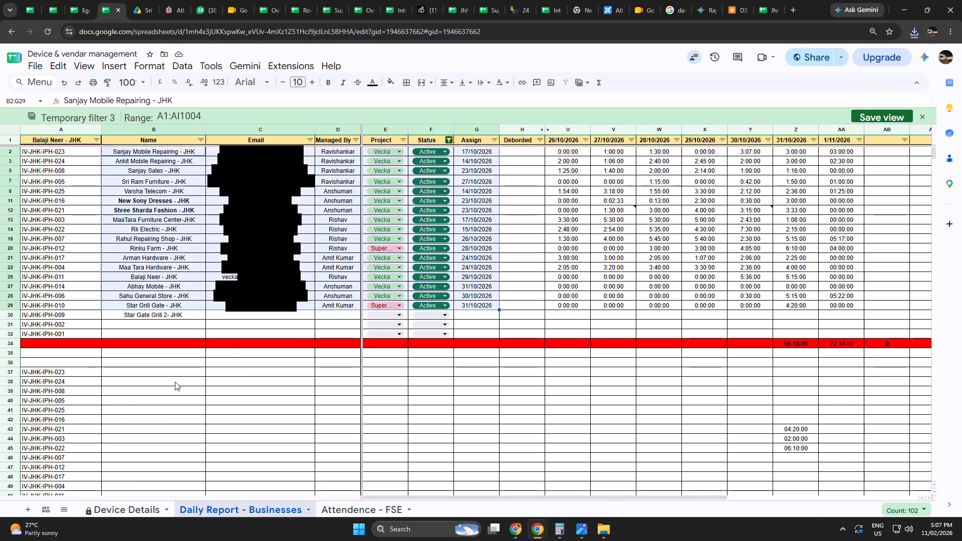
left_click(109, 375)
key("ctrl+v")
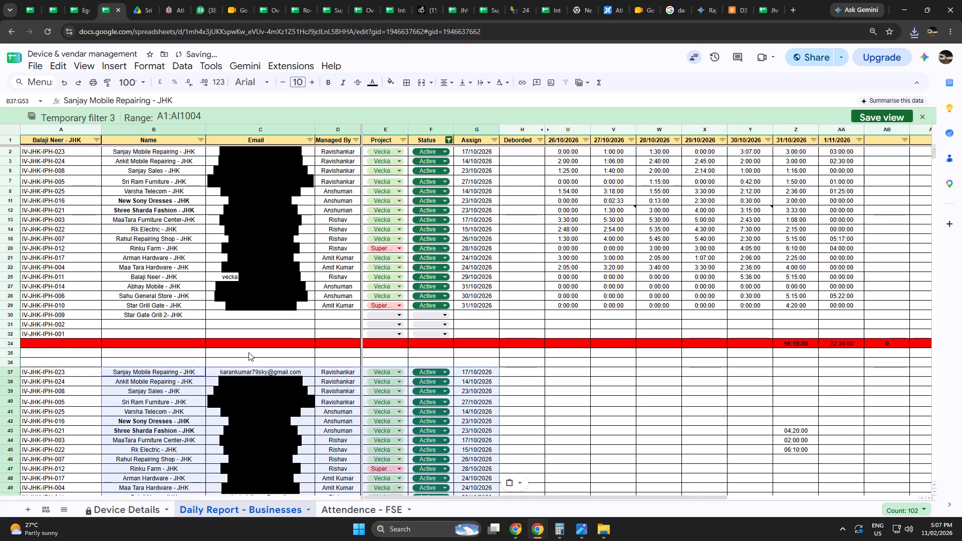
Enter the Assign date 02/11/2026 for IV-JHK-IPH-009, IV-JHK-IPH-002 and IV-JHK-IPH-001 in the duplicated list.
scroll(249, 352, "down", 1)
left_click(417, 340)
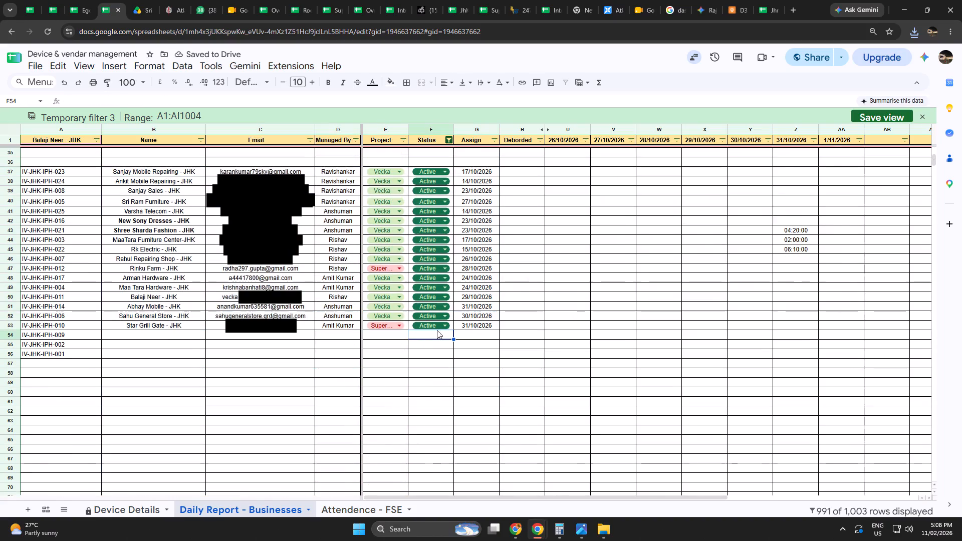
left_click(472, 335)
key("ctrl+semicolon")
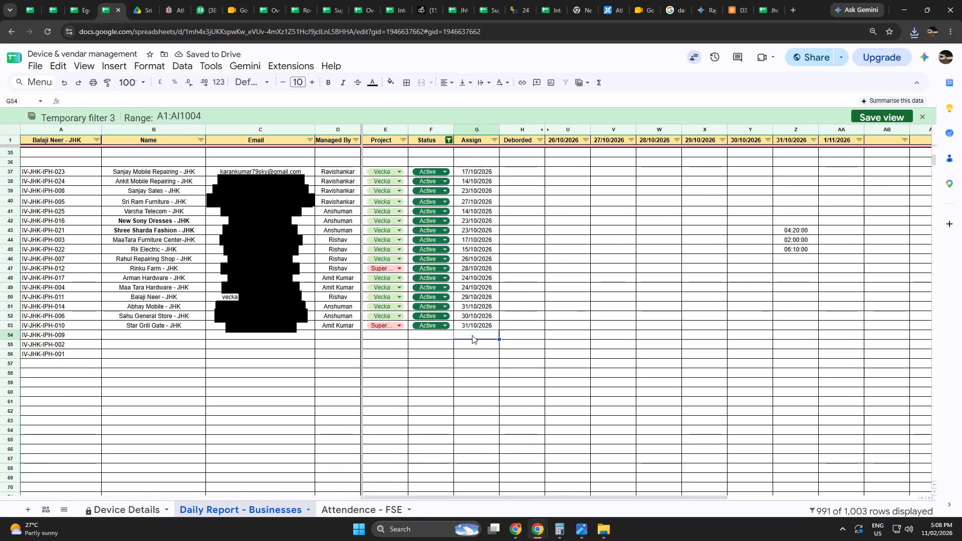
key("Down")
key("ctrl+semicolon")
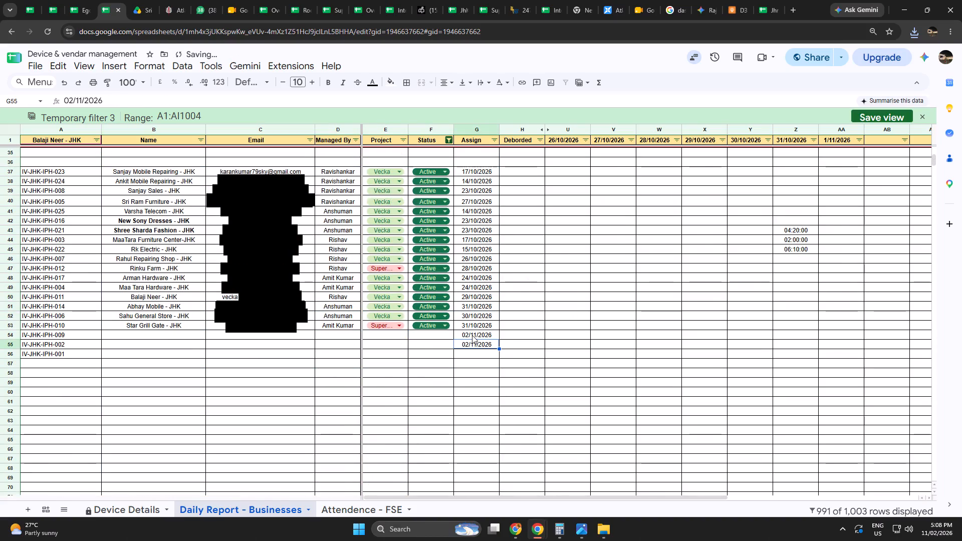
key("Down")
key("ctrl+semicolon")
Fill the Project and Status values of the duplicated Star Grill Gate row down to the three device rows below it.
key("Left")
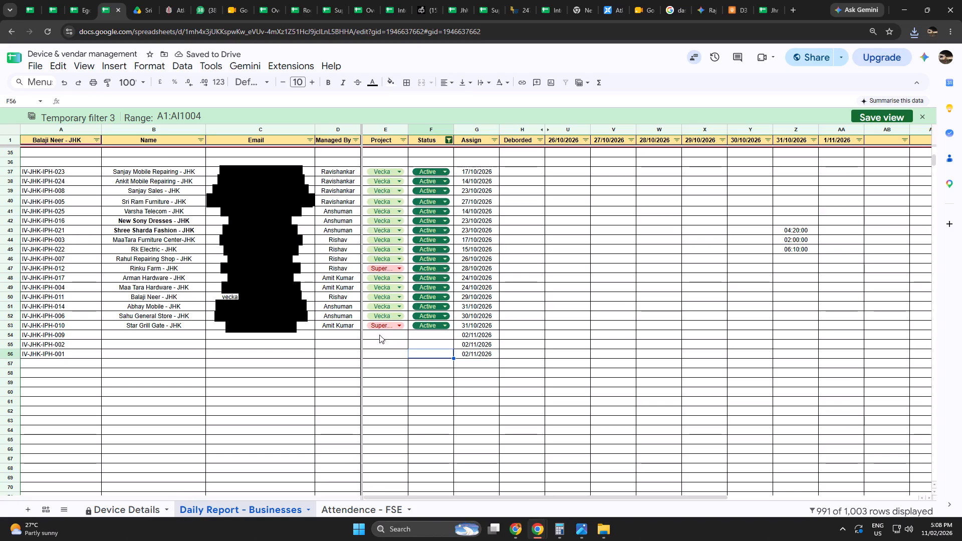
left_click_drag(364, 325, 421, 354)
key("ctrl+d")
left_click(370, 397)
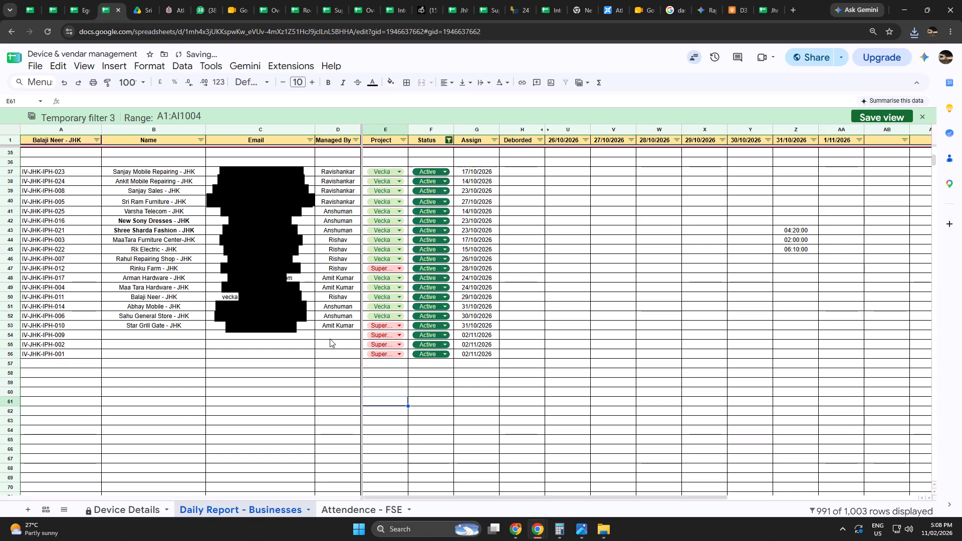
Copy Ravishankar into the Managed By cells of IV-JHK-IPH-009, IV-JHK-IPH-002 and IV-JHK-IPH-001 in the duplicated list.
left_click(330, 335)
left_click(341, 188)
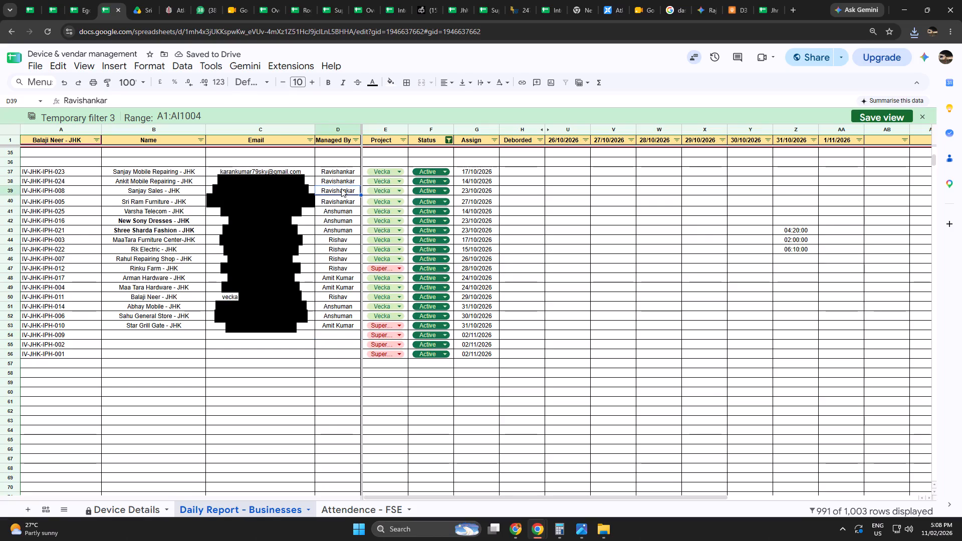
key("ctrl+c")
left_click(331, 337)
key("ctrl+v")
left_click(333, 349)
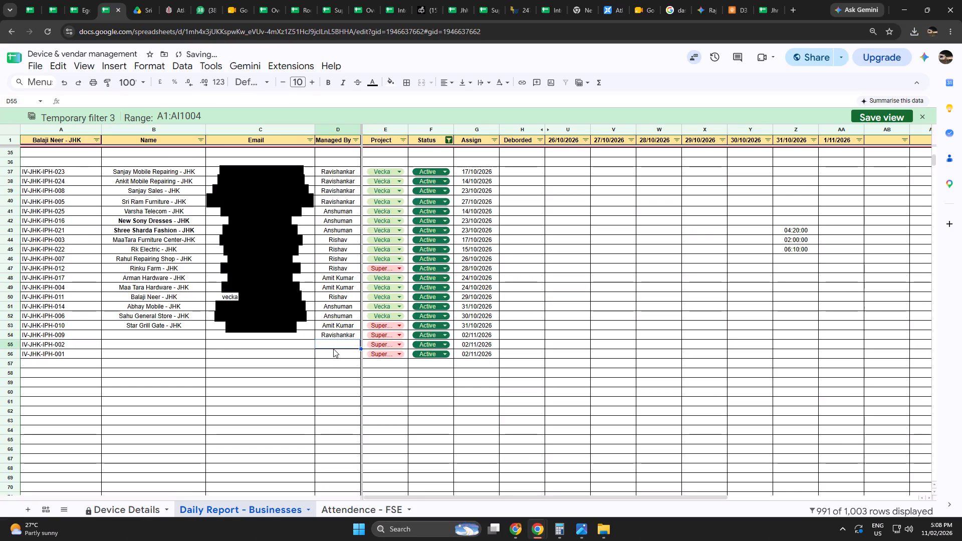
key("ctrl+v")
left_click(333, 356)
key("ctrl+v")
left_click(223, 342)
left_click(155, 337)
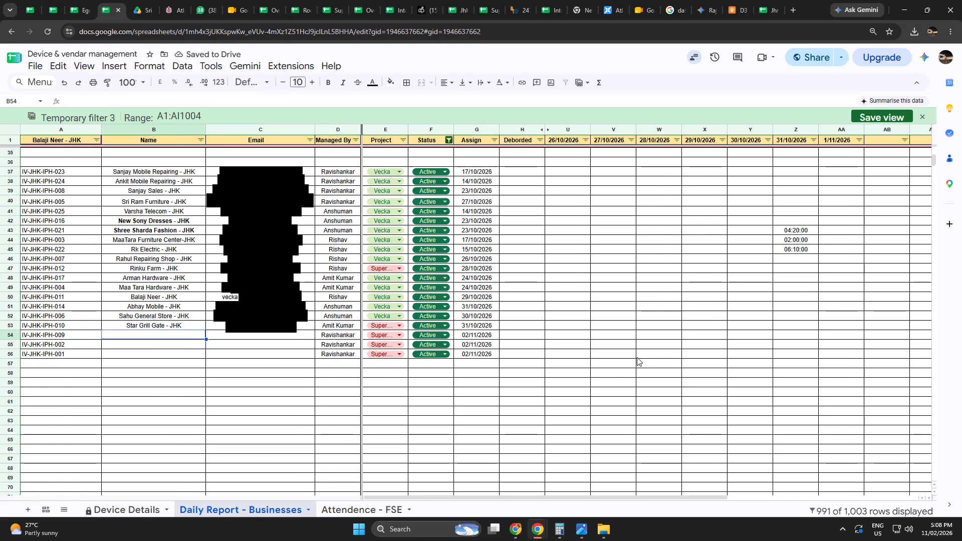
Copy the header row 1 into row 36, directly above the duplicated list.
scroll(610, 381, "up", 3)
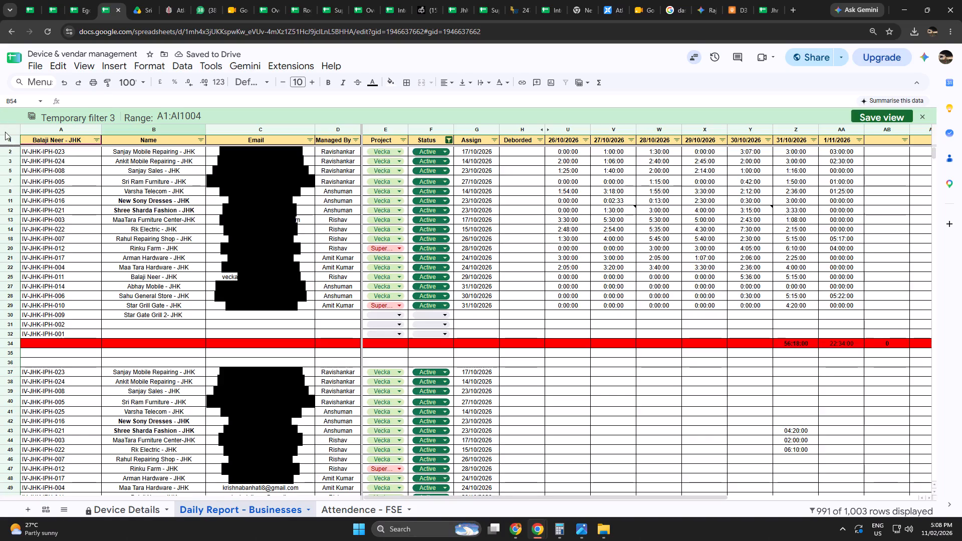
left_click(9, 137)
key("ctrl+c")
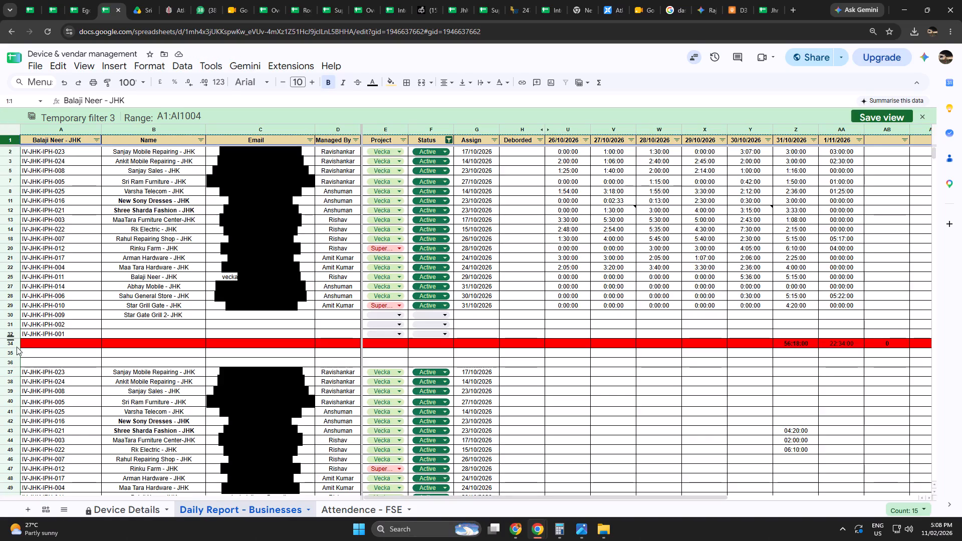
left_click(14, 366)
key("ctrl+v")
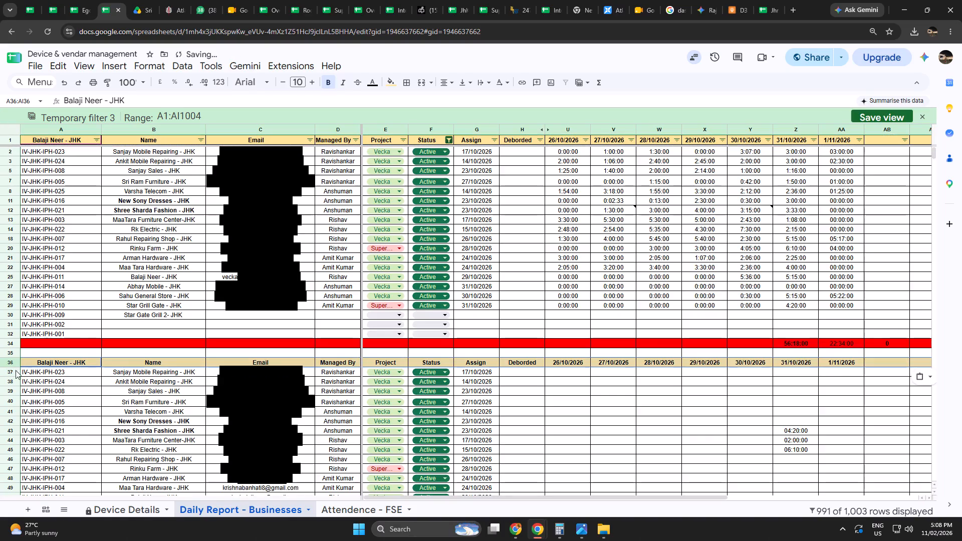
Rename the first header cell of the duplicated list in row 36 as Device details.
left_click(60, 366)
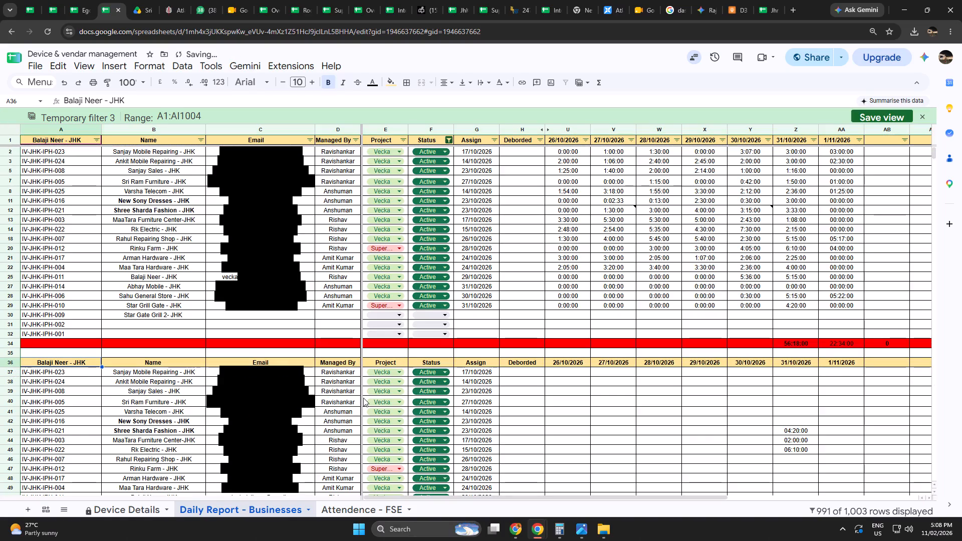
type("Device de")
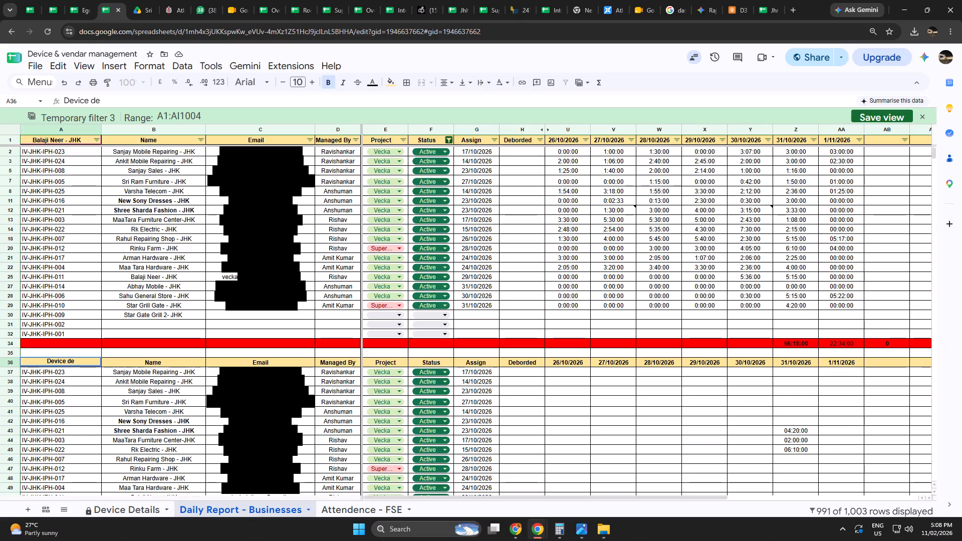
type("tails")
left_click(594, 445)
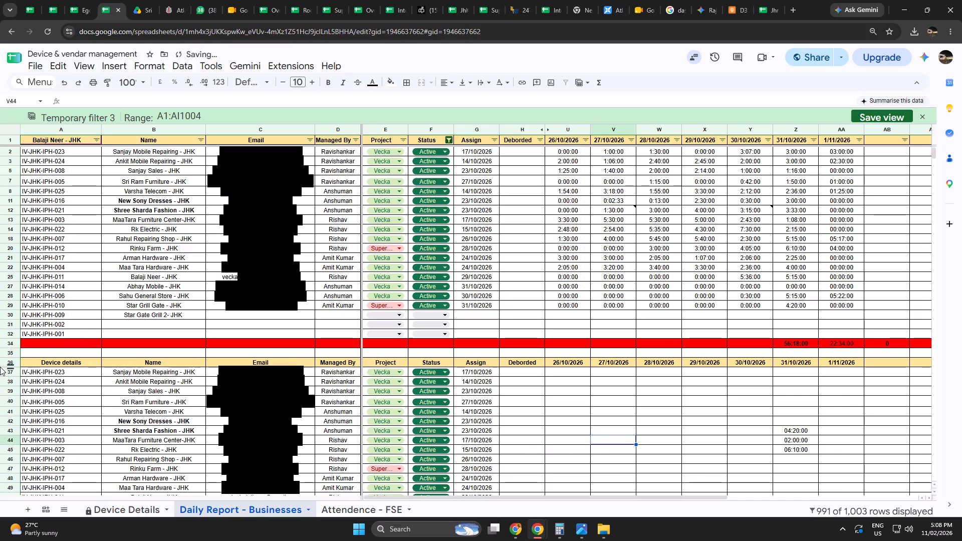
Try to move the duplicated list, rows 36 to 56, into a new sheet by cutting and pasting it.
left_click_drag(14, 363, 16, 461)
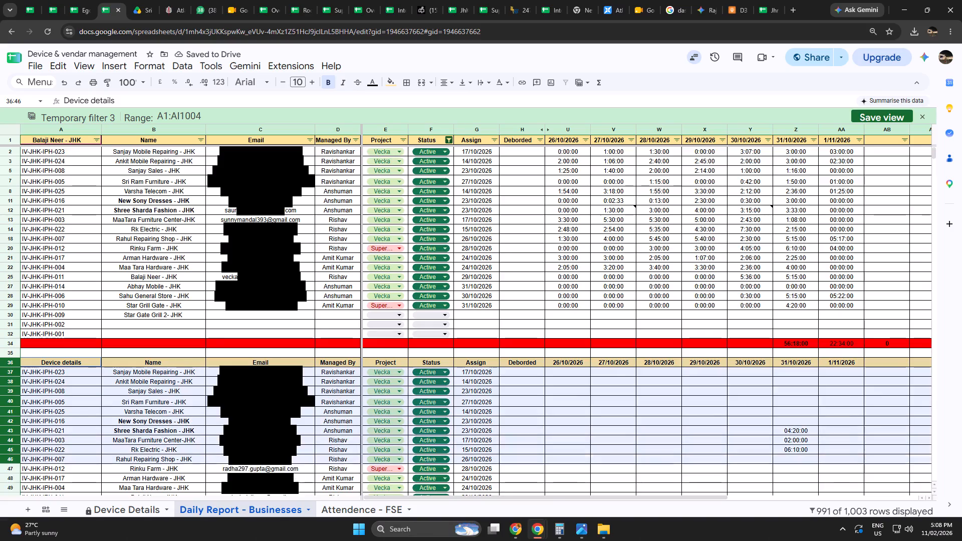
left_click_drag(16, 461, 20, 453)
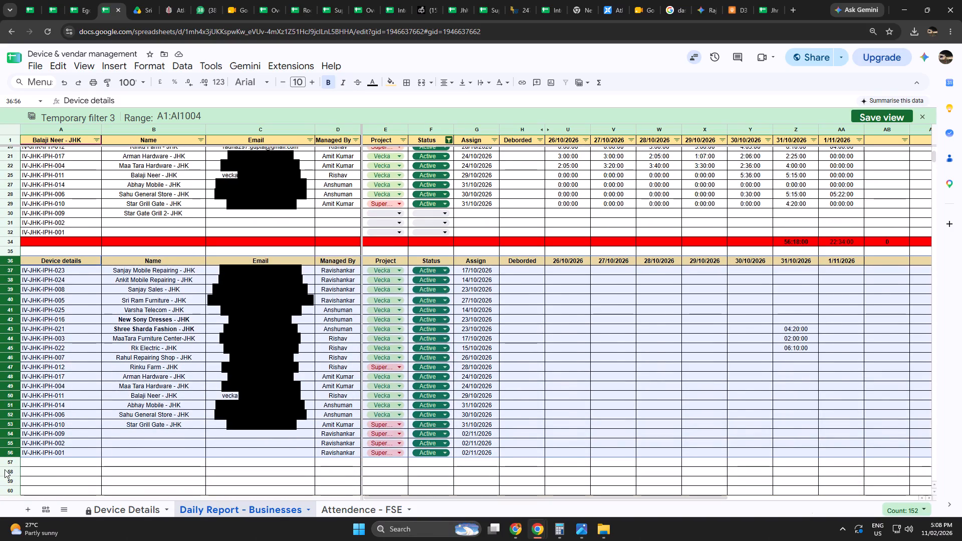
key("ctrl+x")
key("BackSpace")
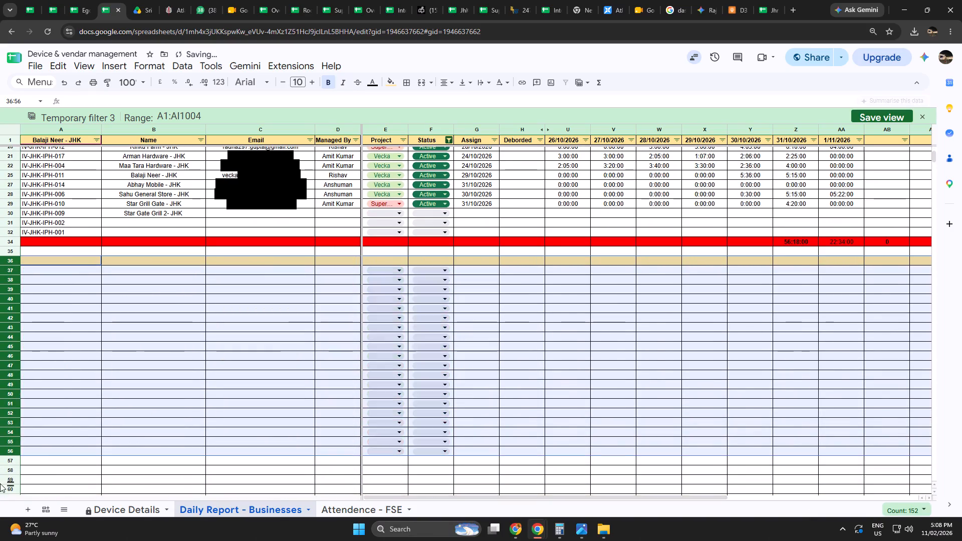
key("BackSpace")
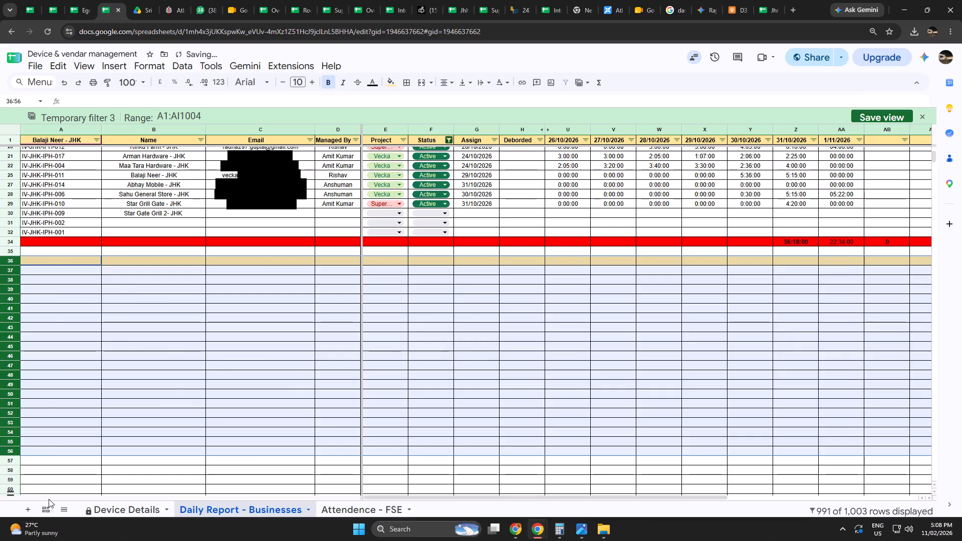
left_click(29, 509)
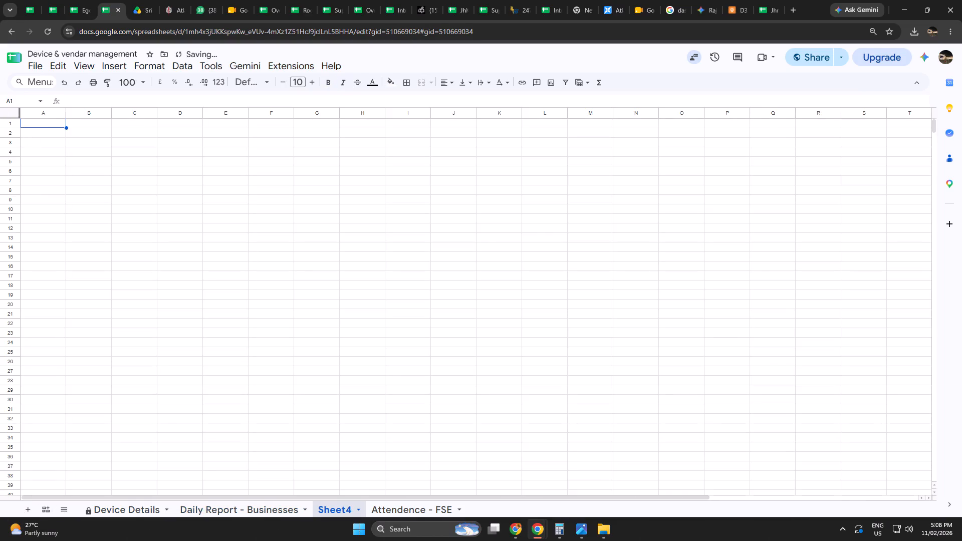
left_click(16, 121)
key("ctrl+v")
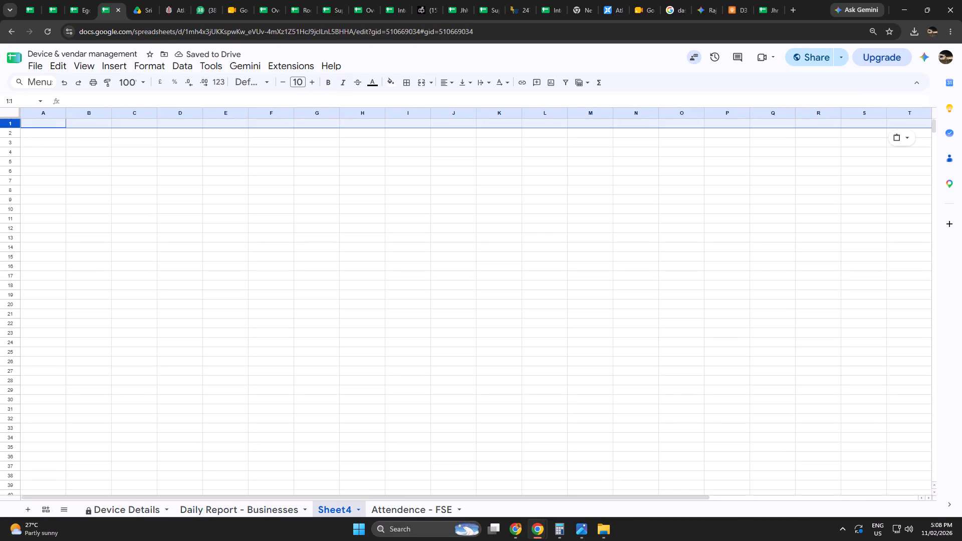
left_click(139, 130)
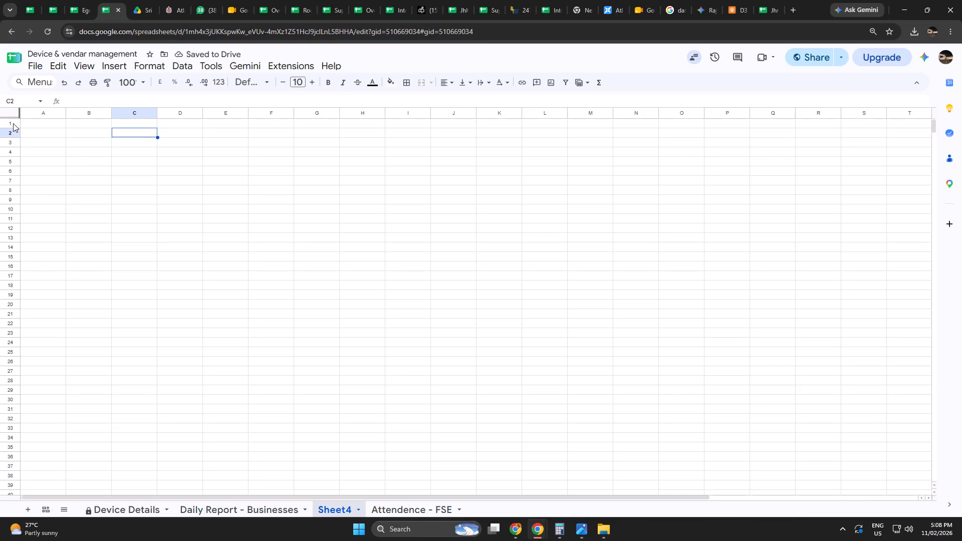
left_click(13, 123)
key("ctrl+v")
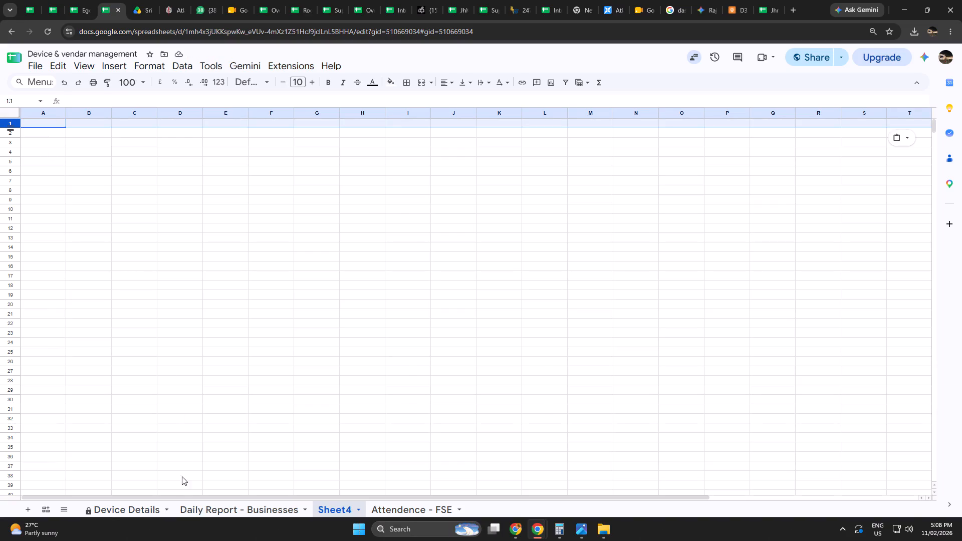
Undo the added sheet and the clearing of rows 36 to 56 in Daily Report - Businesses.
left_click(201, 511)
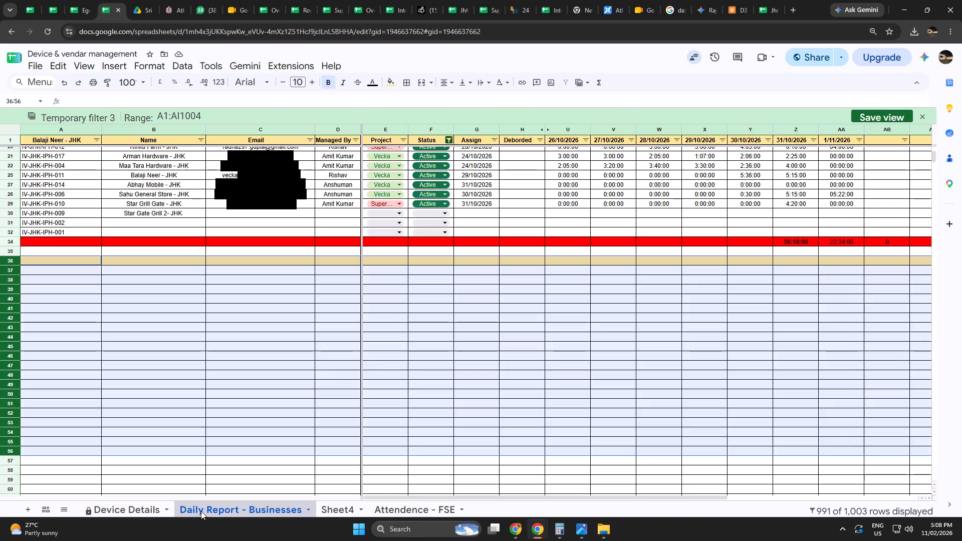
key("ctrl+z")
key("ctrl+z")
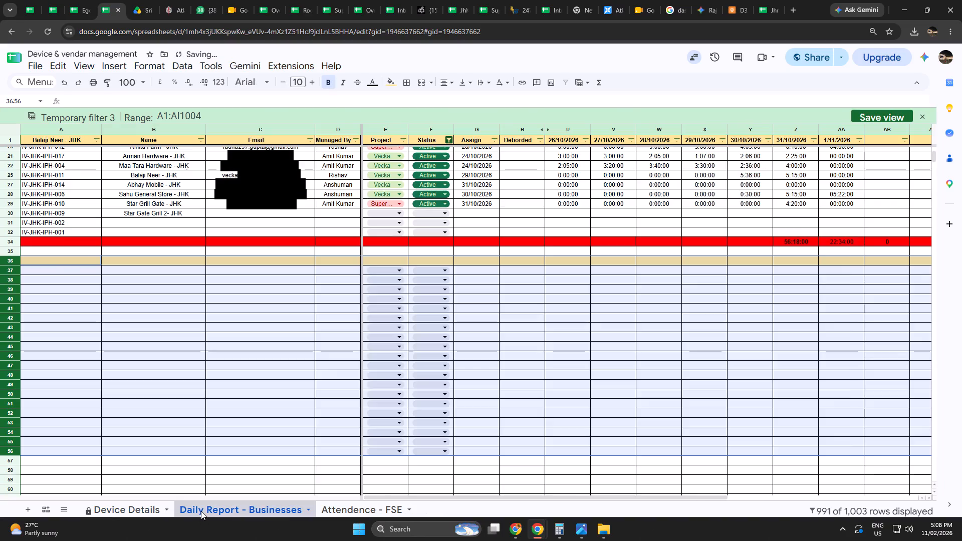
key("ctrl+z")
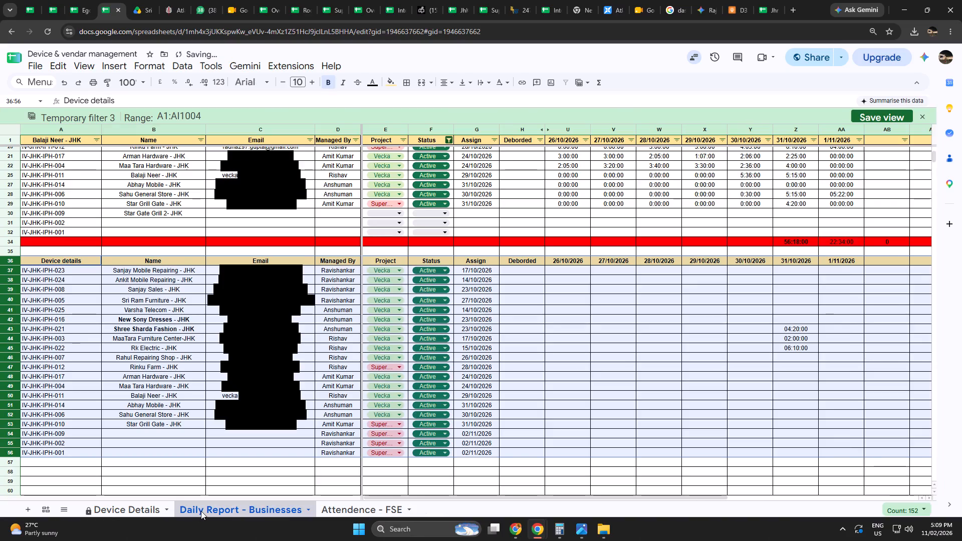
Copy the duplicated list, rows 36 to 56, into a new sheet starting at row 1.
key("ctrl+c")
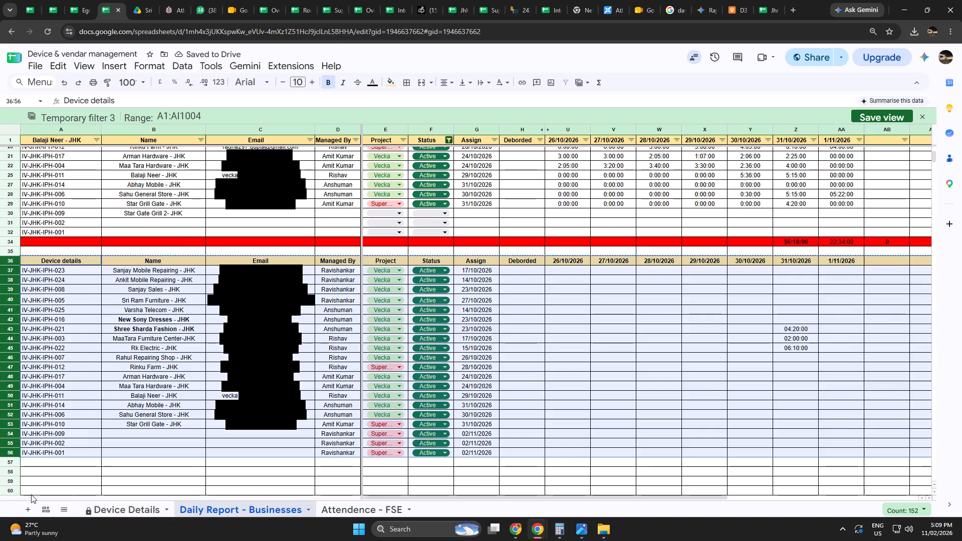
left_click(27, 505)
key("ctrl+v")
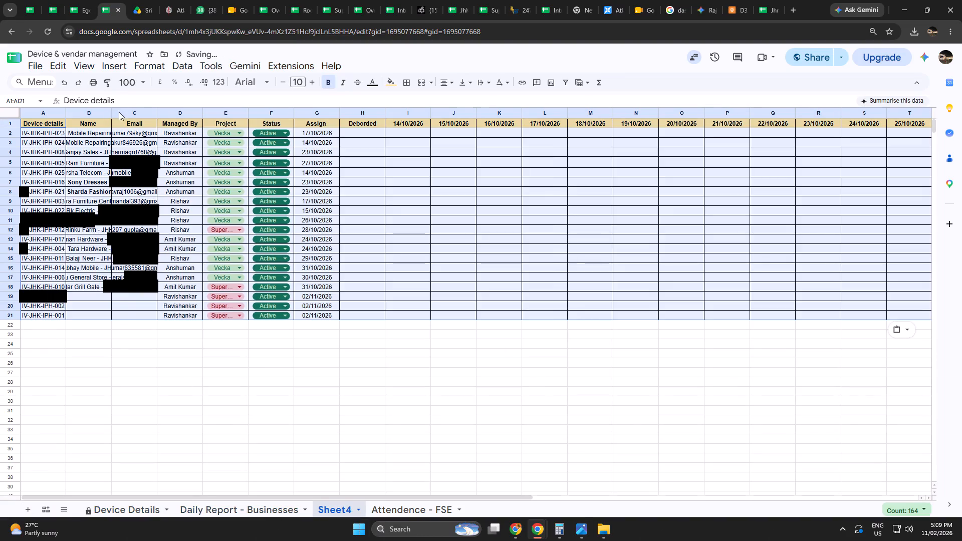
Widen the Name and Email columns in Sheet4 so that their full contents fit.
left_click_drag(110, 115, 134, 121)
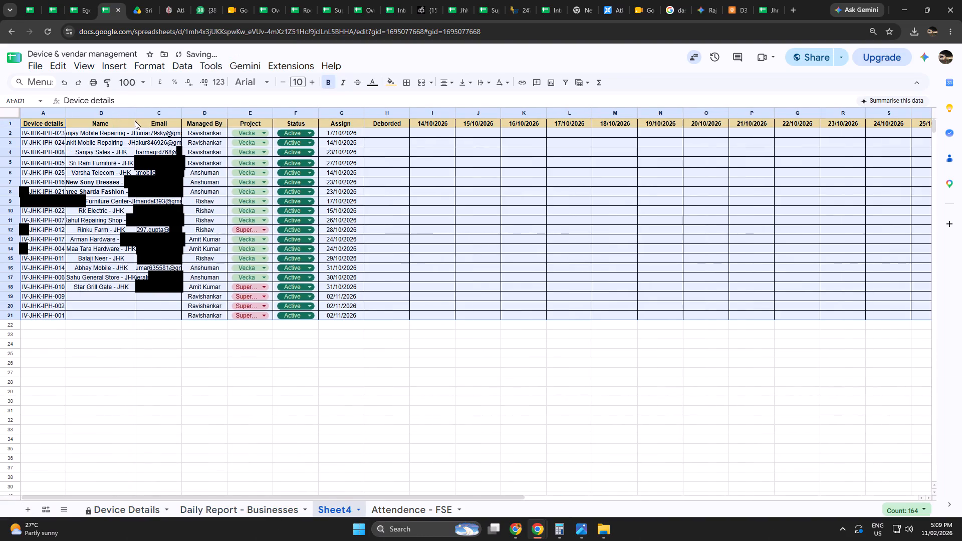
left_click_drag(135, 113, 150, 113)
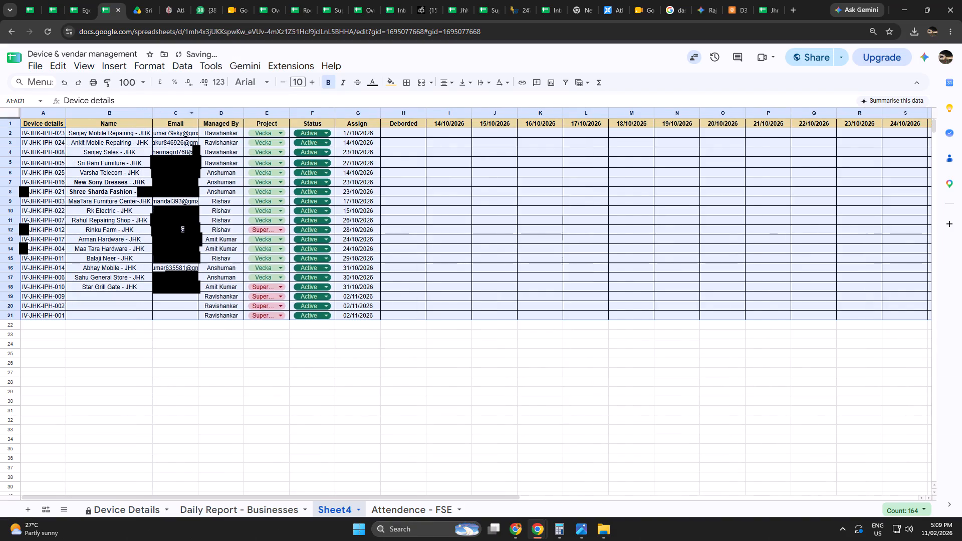
left_click_drag(200, 114, 244, 125)
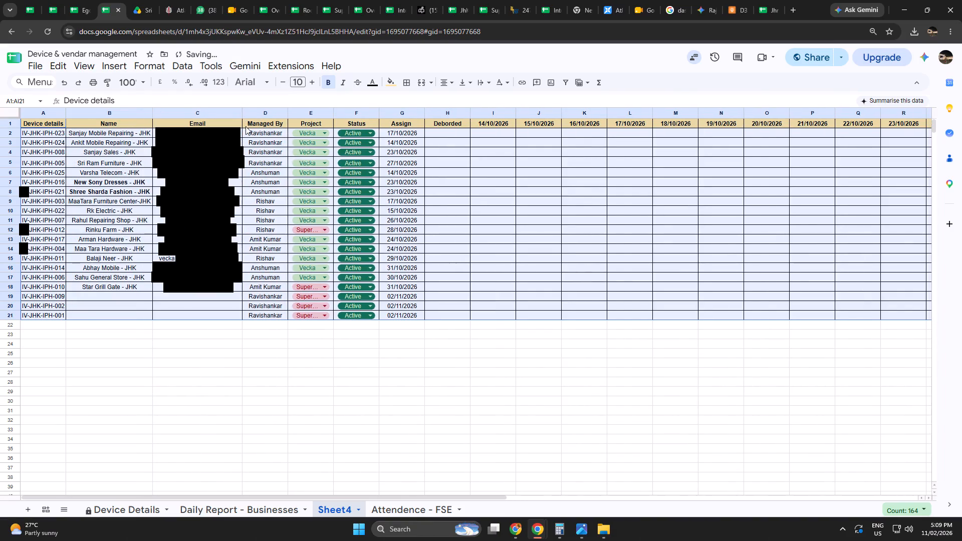
Replace the date headers from column I to T with a daily series from 2/11/2026 to 13/11/2026.
left_click(497, 122)
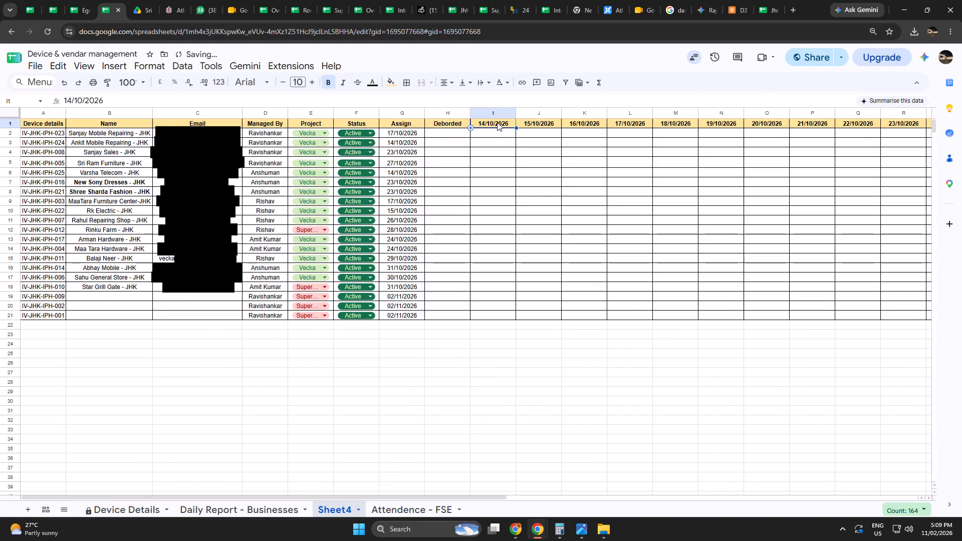
double_click(497, 122)
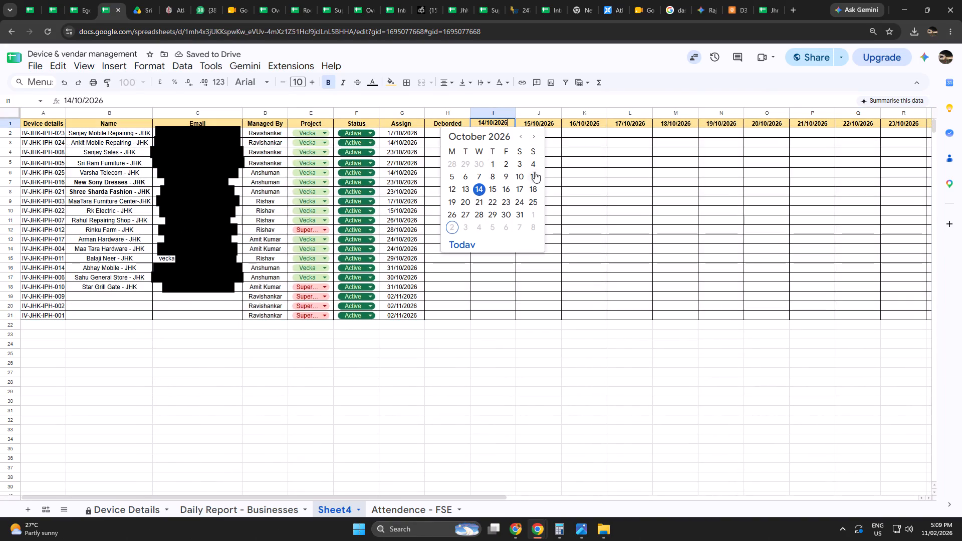
left_click(453, 223)
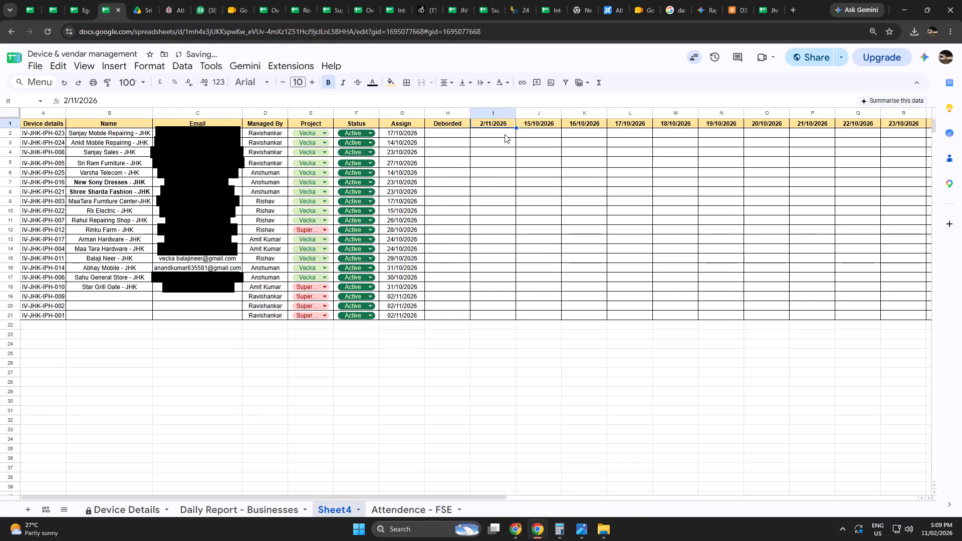
left_click(527, 127)
double_click(527, 127)
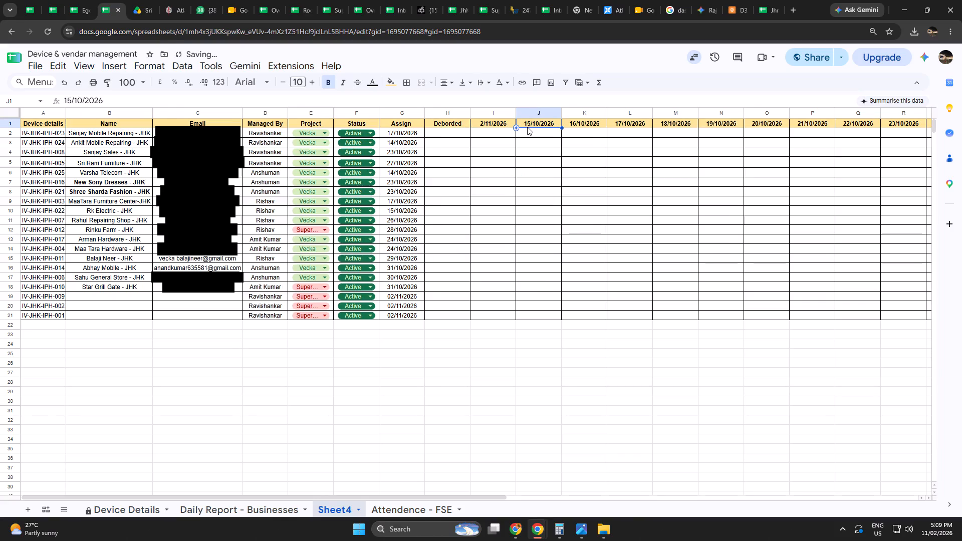
left_click(581, 137)
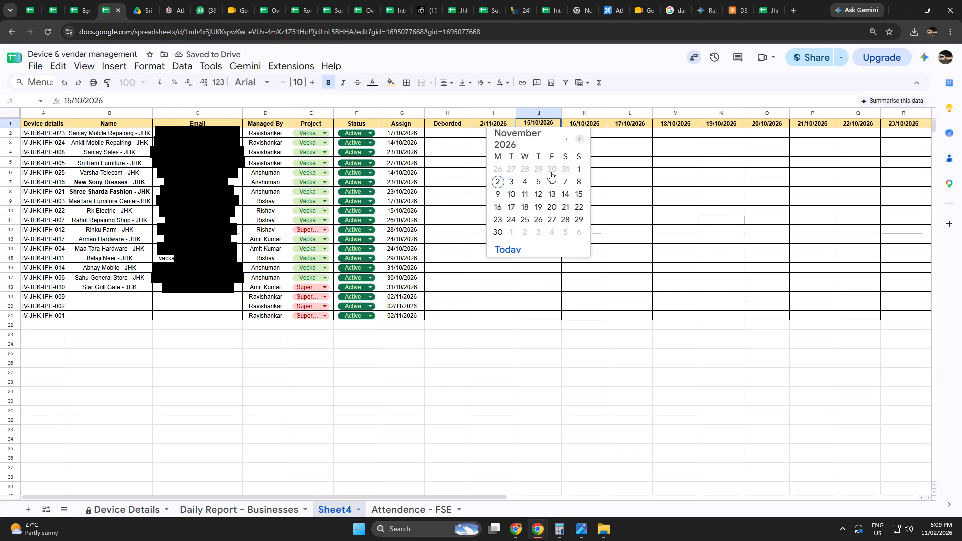
left_click(514, 178)
left_click_drag(493, 122, 525, 123)
left_click_drag(561, 125, 822, 126)
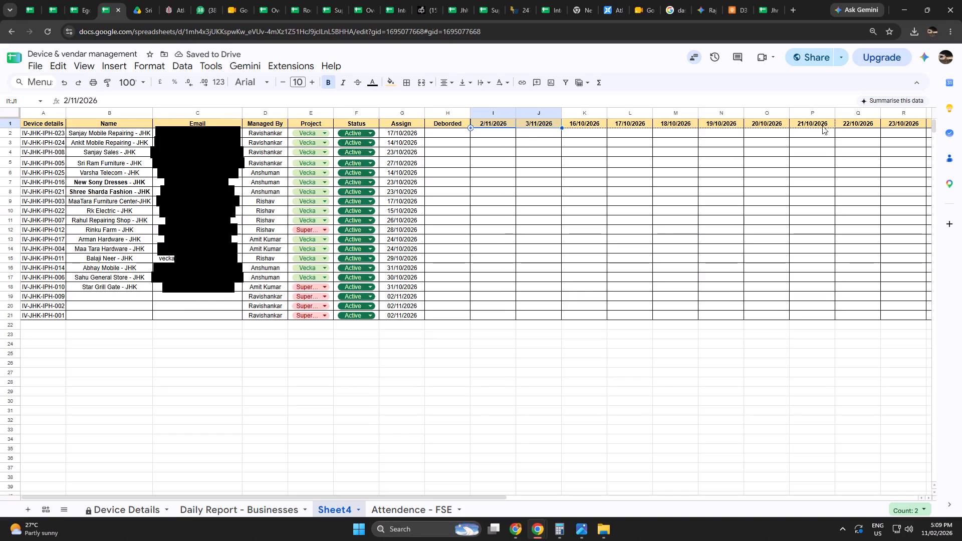
left_click_drag(822, 126, 911, 131)
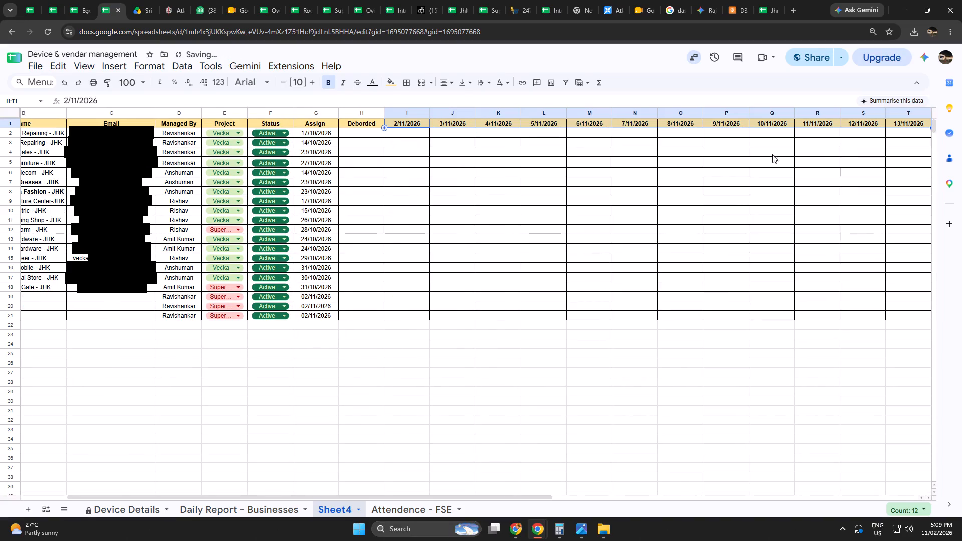
left_click(465, 419)
Freeze columns A to F of Sheet4, up to and including Status.
left_click_drag(369, 498, 260, 502)
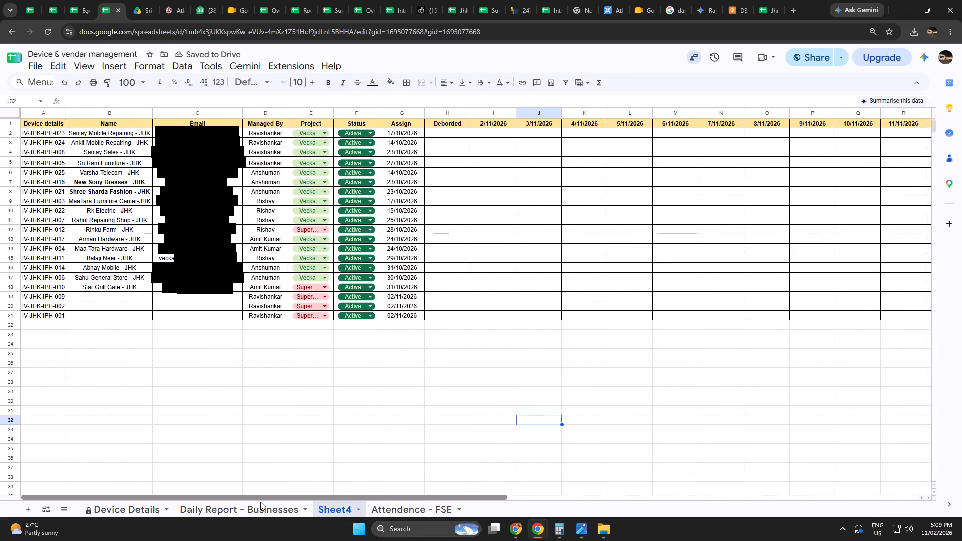
left_click_drag(260, 502, 260, 501)
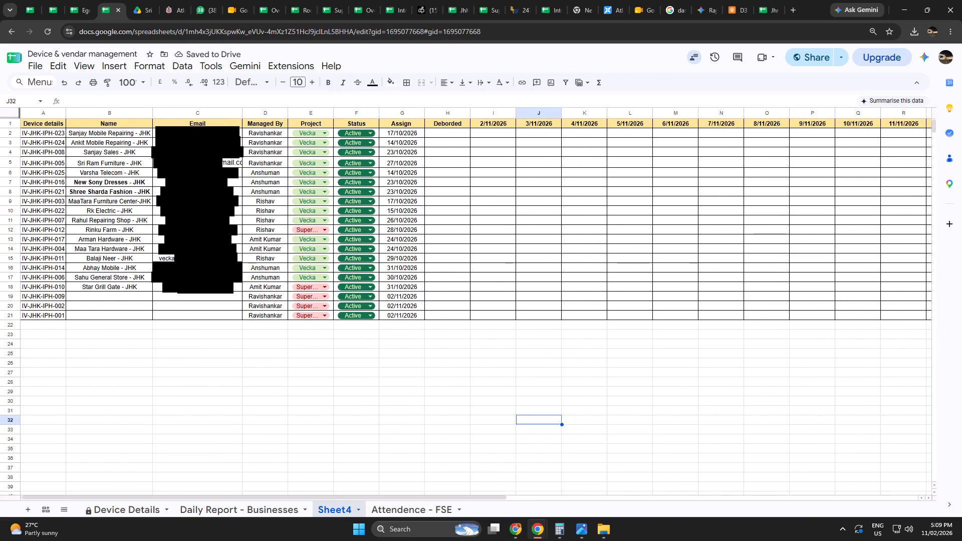
left_click_drag(20, 113, 423, 113)
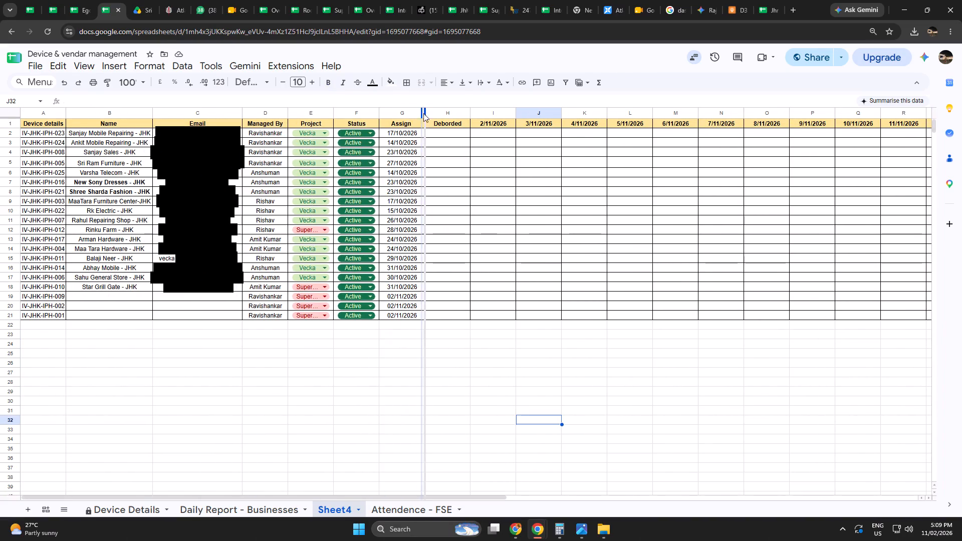
left_click_drag(423, 113, 378, 104)
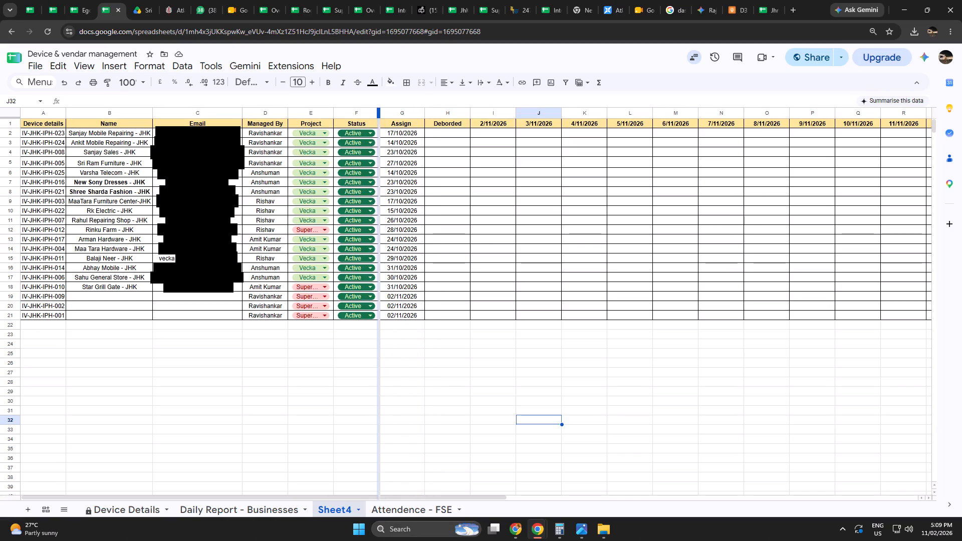
left_click_drag(378, 104, 382, 103)
left_click(334, 368)
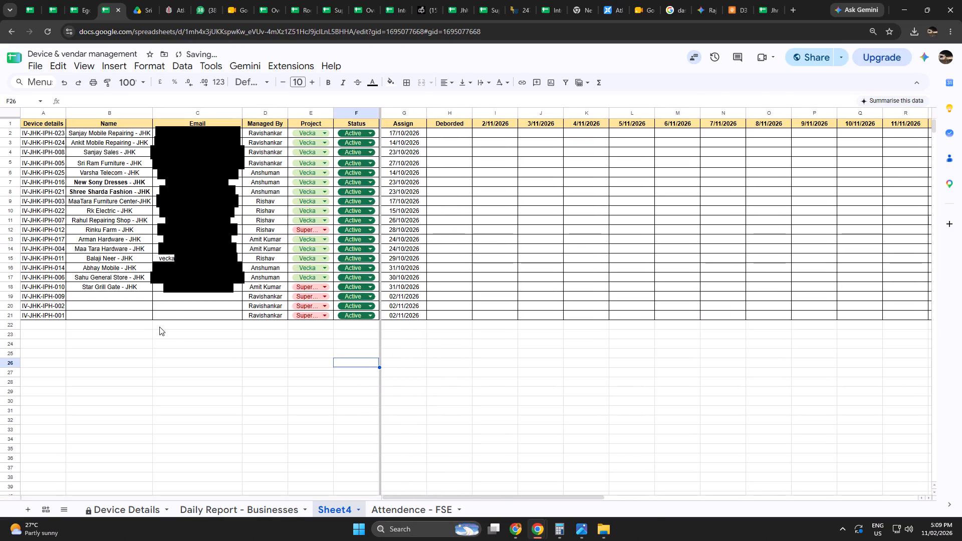
Check the blank Name and Email cells of the last three devices and look through the other spreadsheets for business details.
left_click(171, 295)
left_click(172, 317)
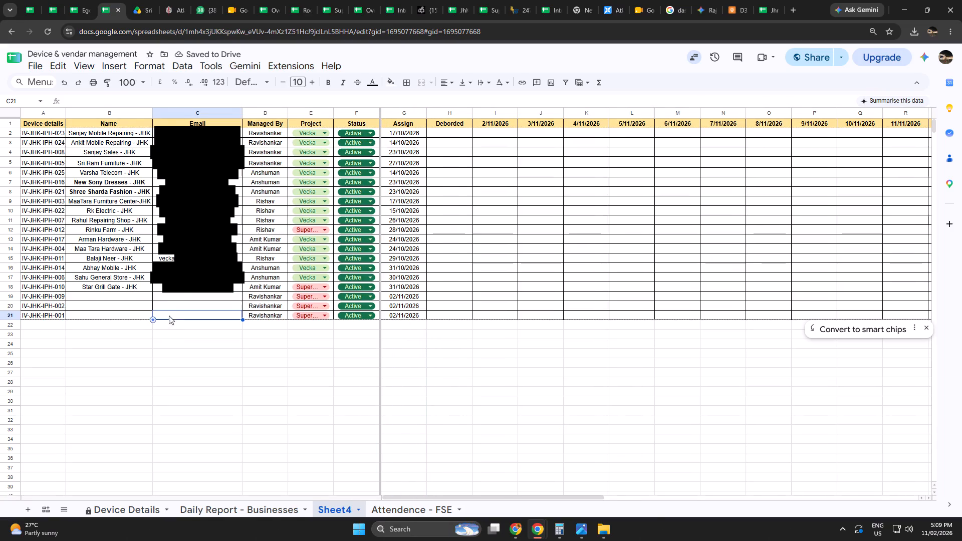
left_click(111, 319)
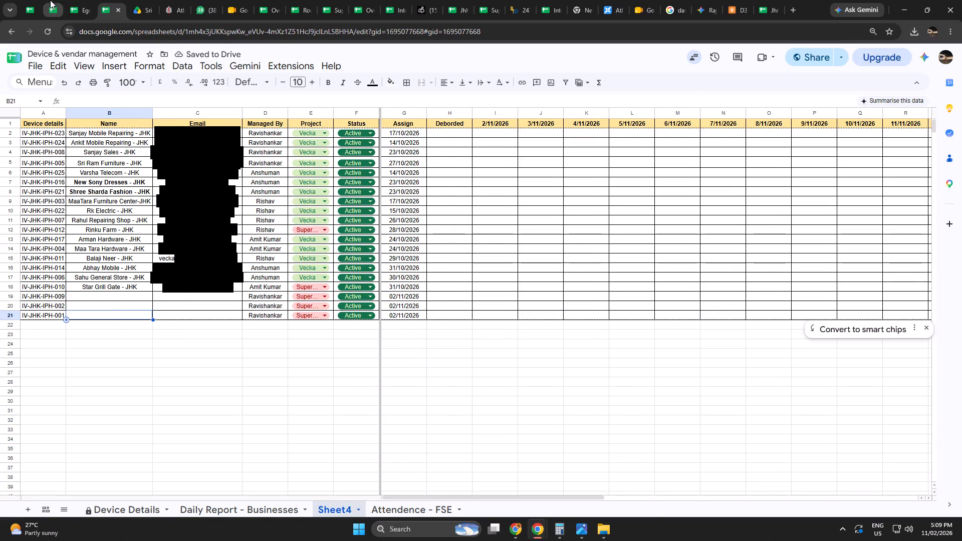
left_click(31, 0)
left_click(55, 0)
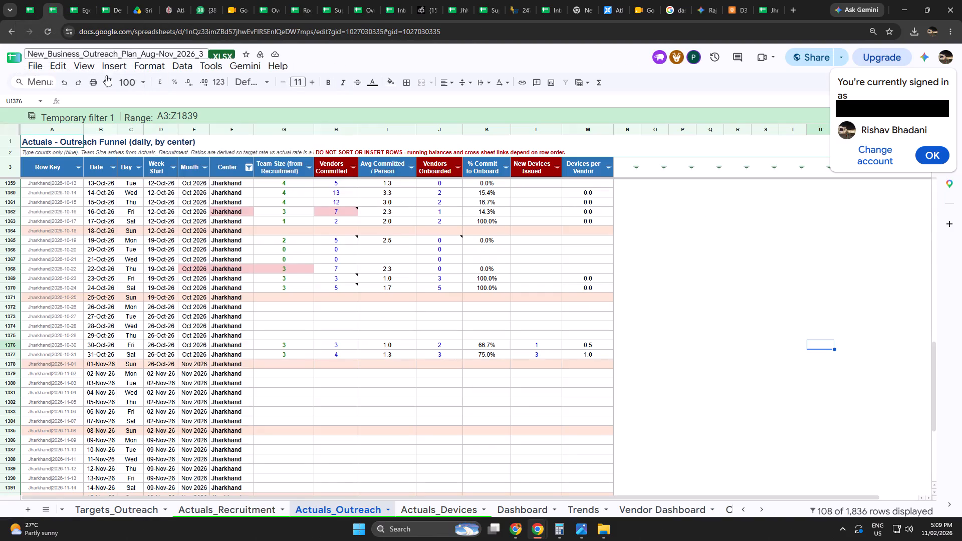
left_click(104, 0)
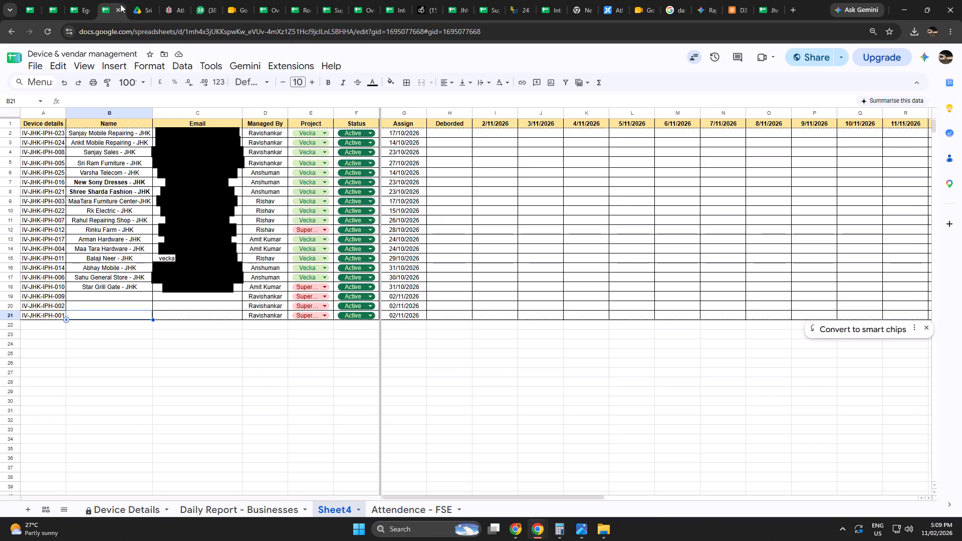
left_click(57, 0)
left_click(24, 1)
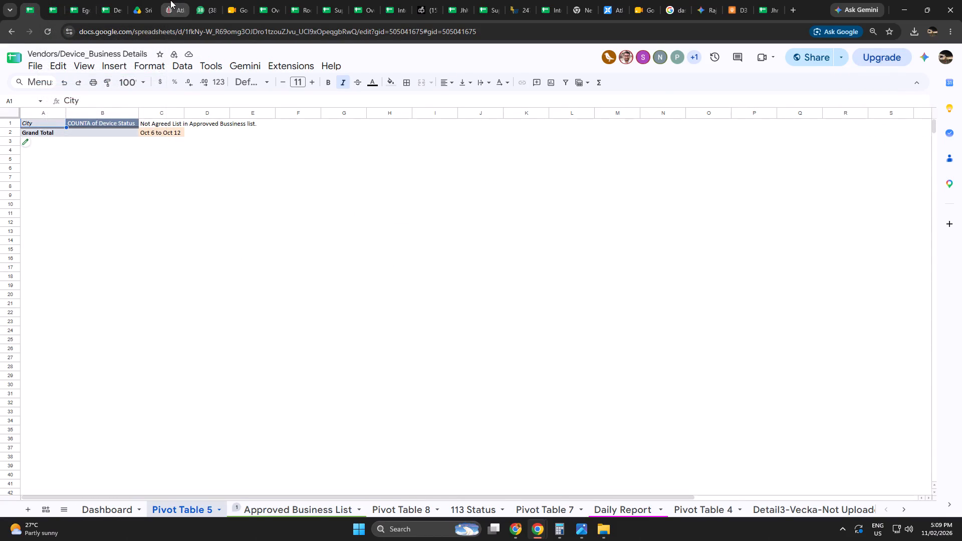
left_click(110, 0)
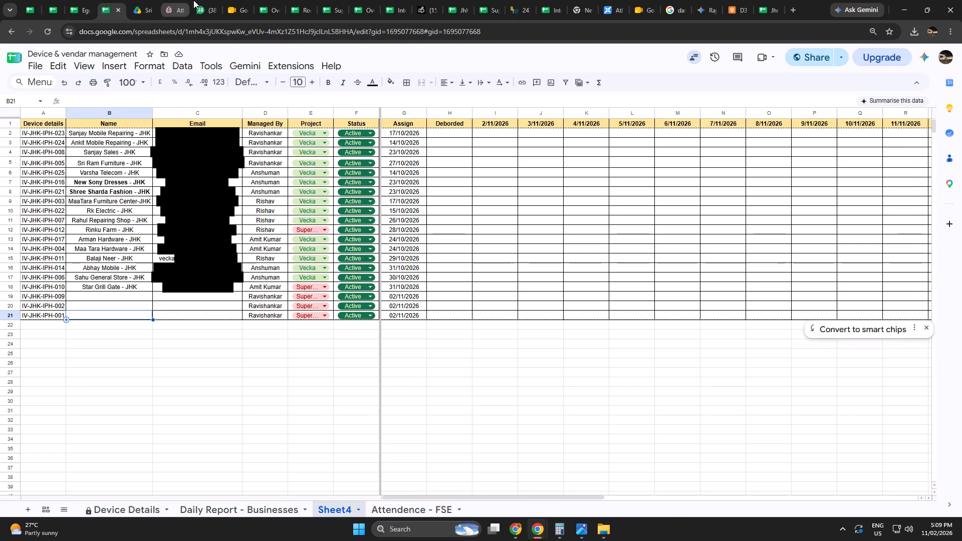
Open the first Overstory Plan - P&L (Nov'26) spreadsheet and close it.
left_click(271, 0)
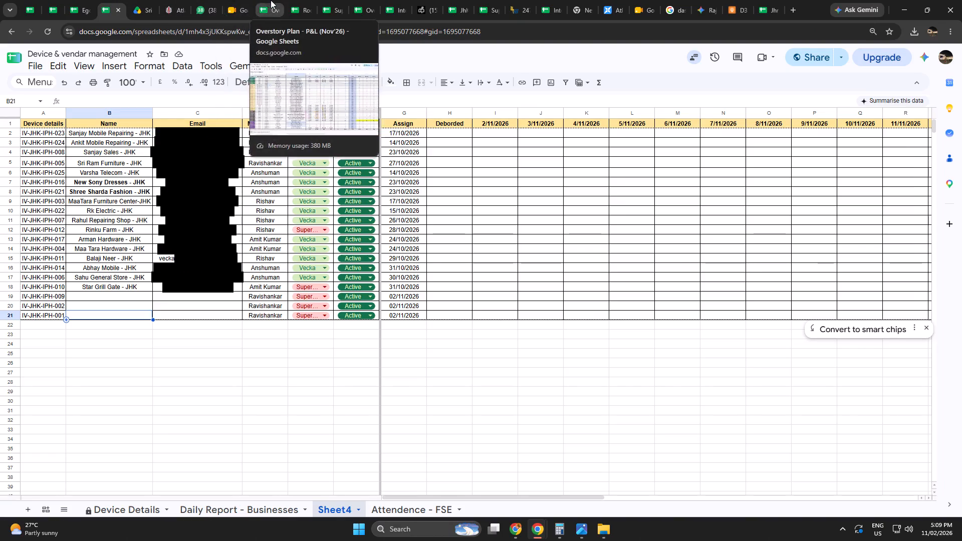
left_click(288, 0)
left_click(262, 0)
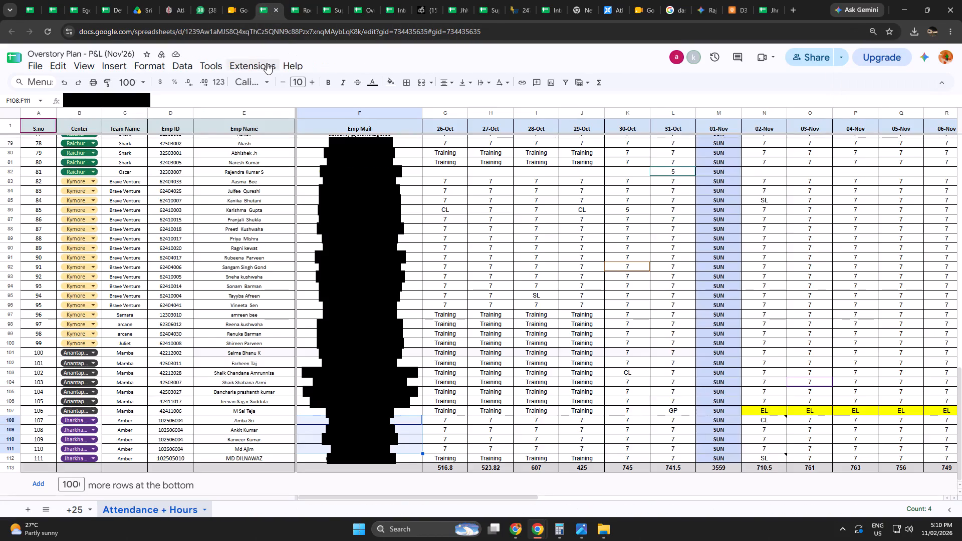
left_click(276, 11)
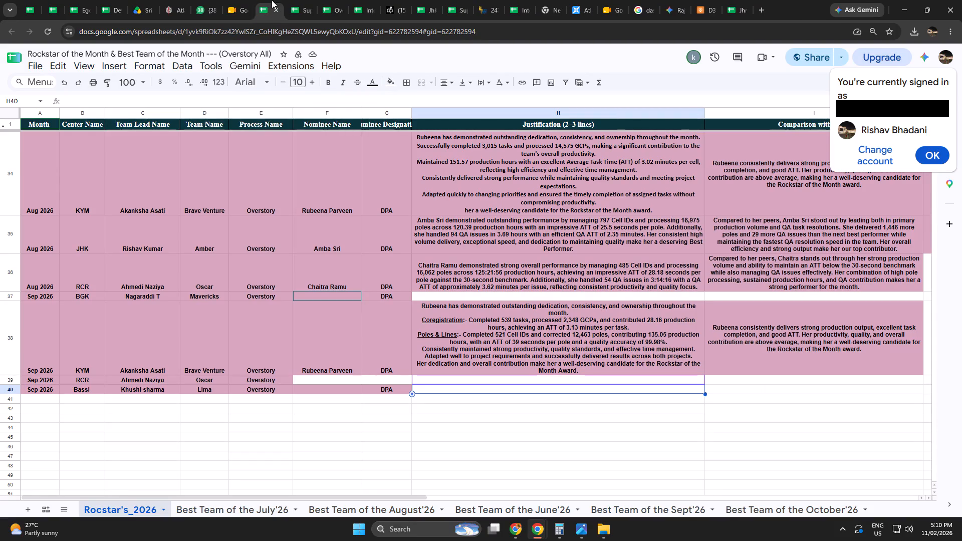
Look through the remaining open spreadsheets, including the JHK sheet of the business tracker, for the newly assigned JHK businesses.
left_click(299, 0)
left_click(328, 0)
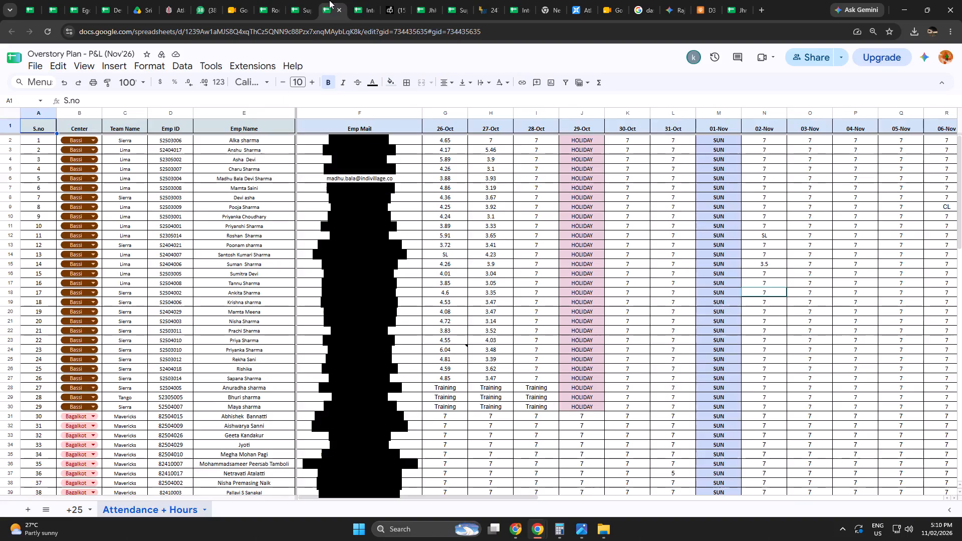
left_click(353, 0)
left_click(422, 0)
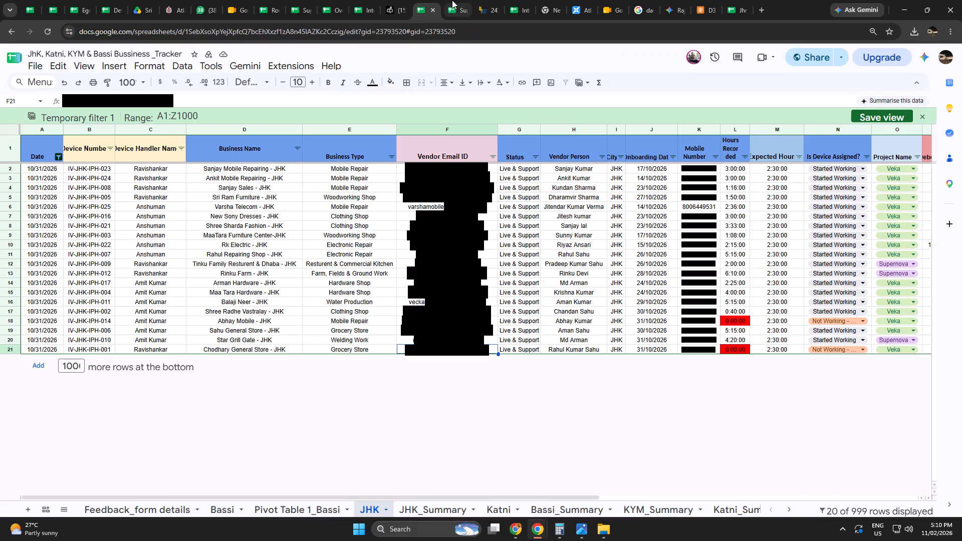
left_click(453, 0)
left_click(514, 0)
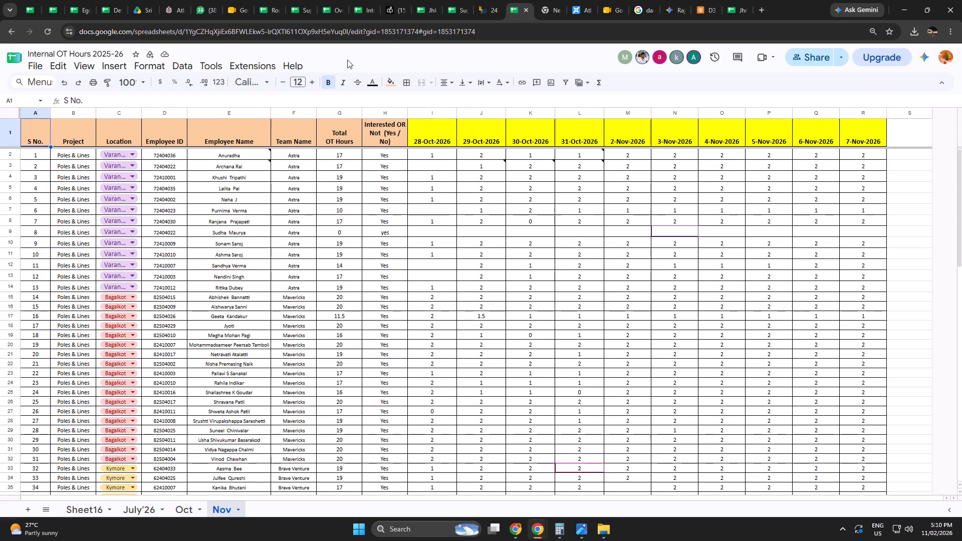
left_click(46, 0)
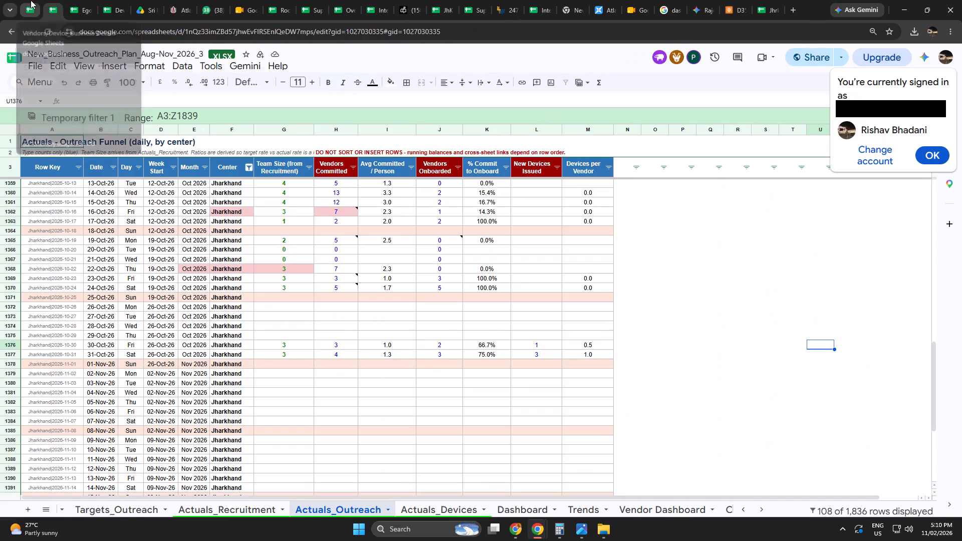
Filter Device Status in the Approved Business List of Vendors/Device_Business Details to show Assigned instead of De Boarded.
left_click(31, 0)
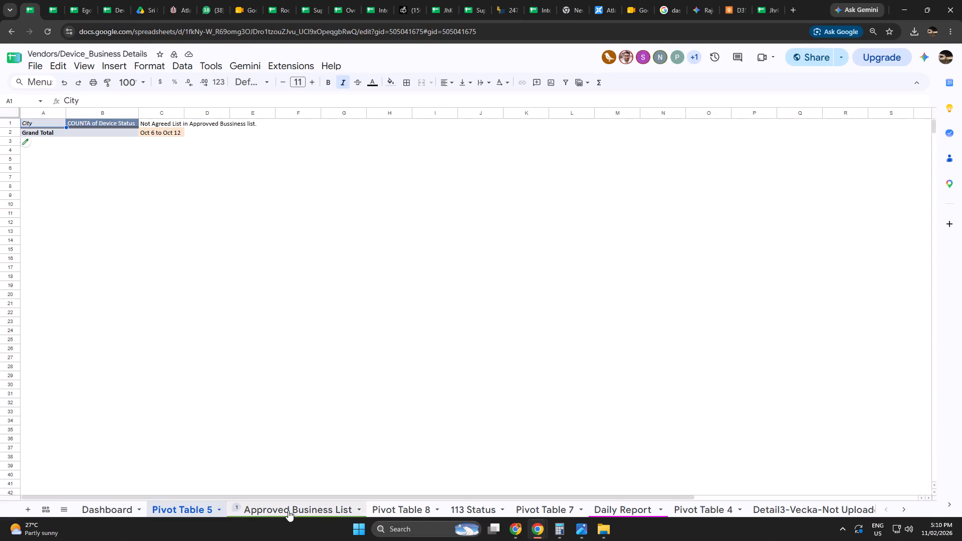
left_click(289, 510)
left_click(344, 401)
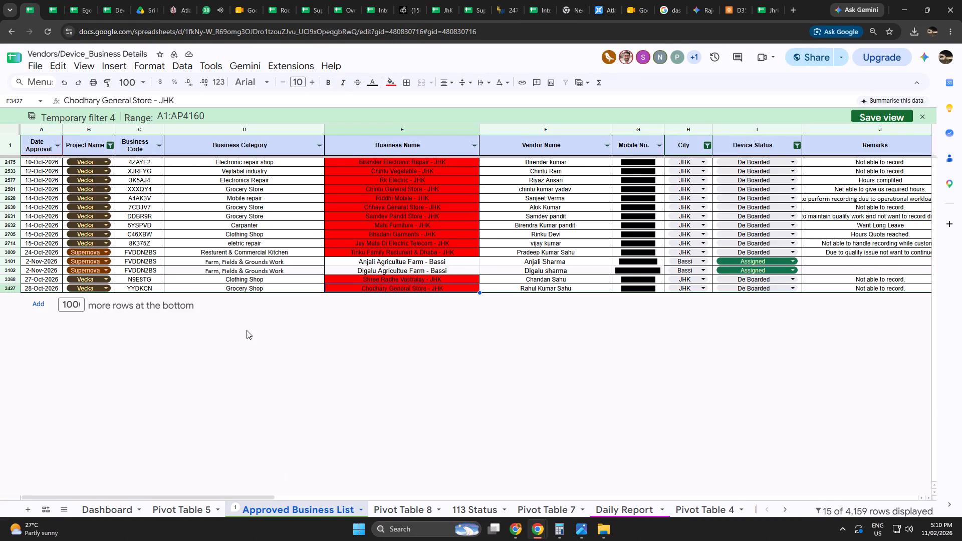
left_click(795, 143)
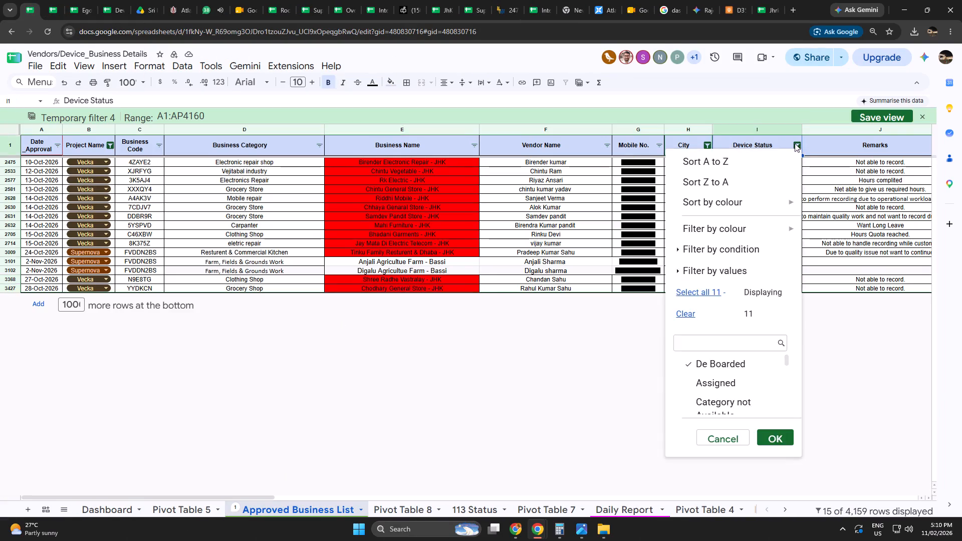
left_click(737, 358)
left_click(730, 375)
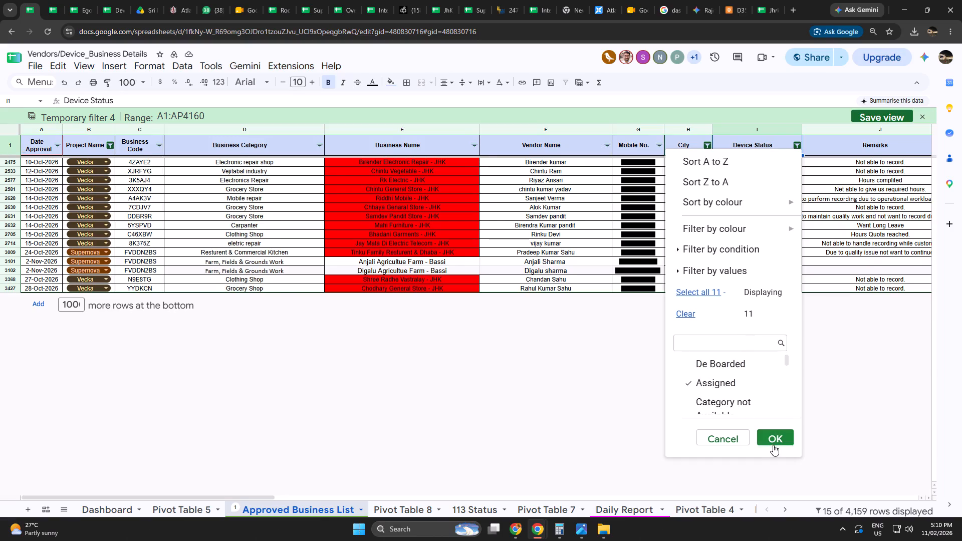
left_click(773, 445)
Review the device assigned dates and assigned outreach persons of the filtered JHK businesses.
left_click_drag(261, 496, 264, 496)
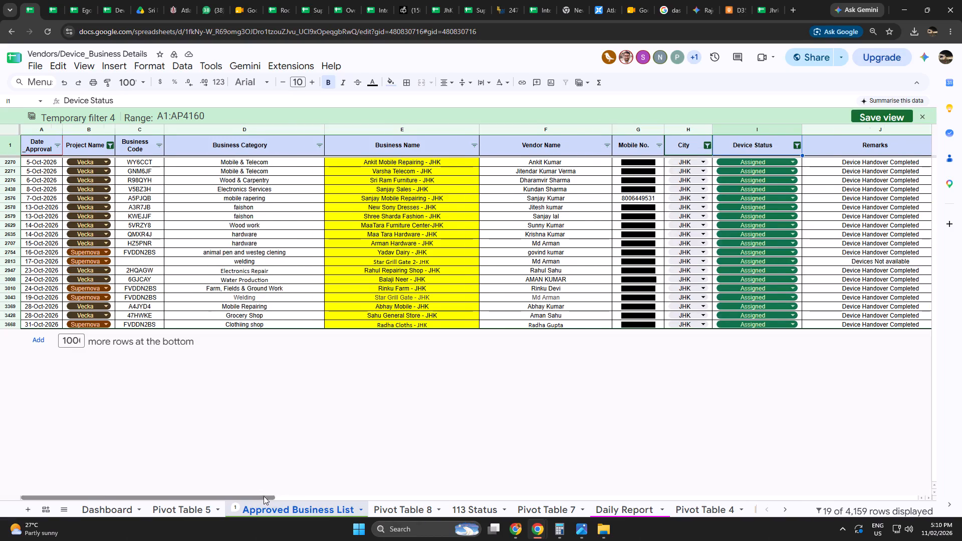
left_click_drag(264, 496, 383, 475)
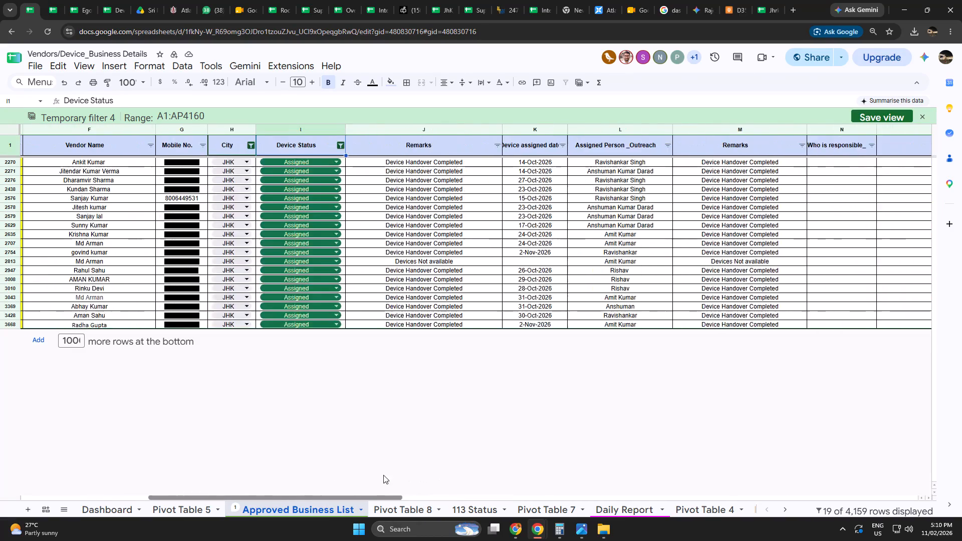
left_click_drag(383, 475, 215, 474)
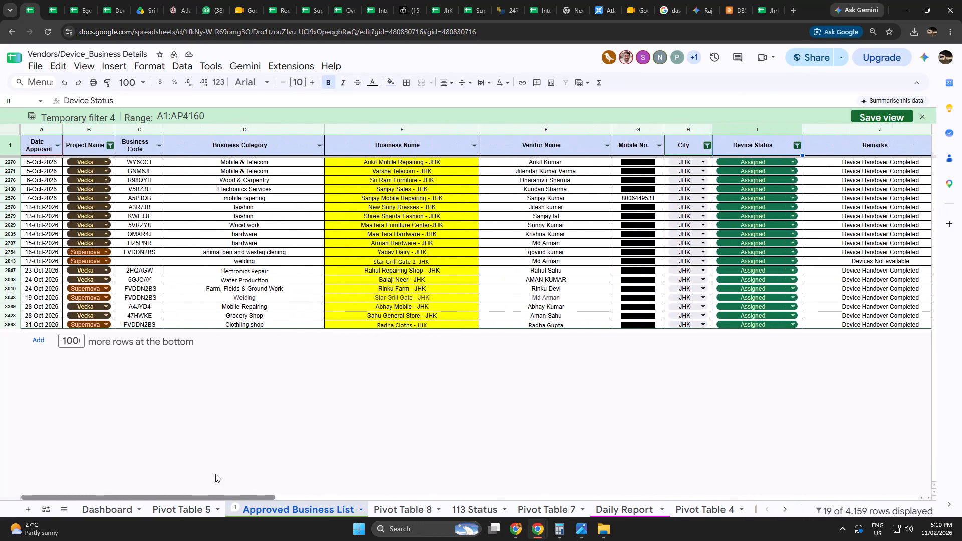
Filter the Device assigned date column of the Approved Business List to show only 2-Nov-2026.
left_click_drag(215, 474, 314, 471)
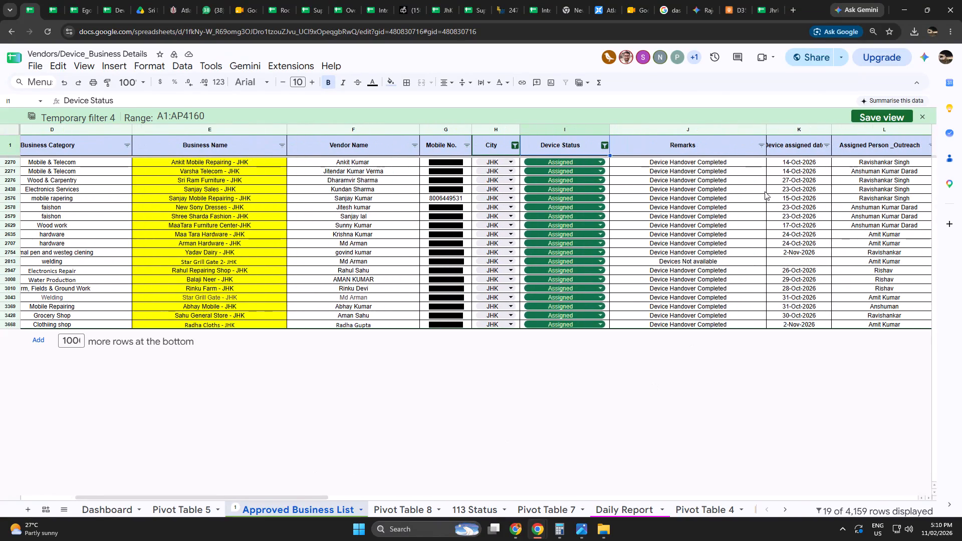
left_click(829, 144)
left_click(711, 311)
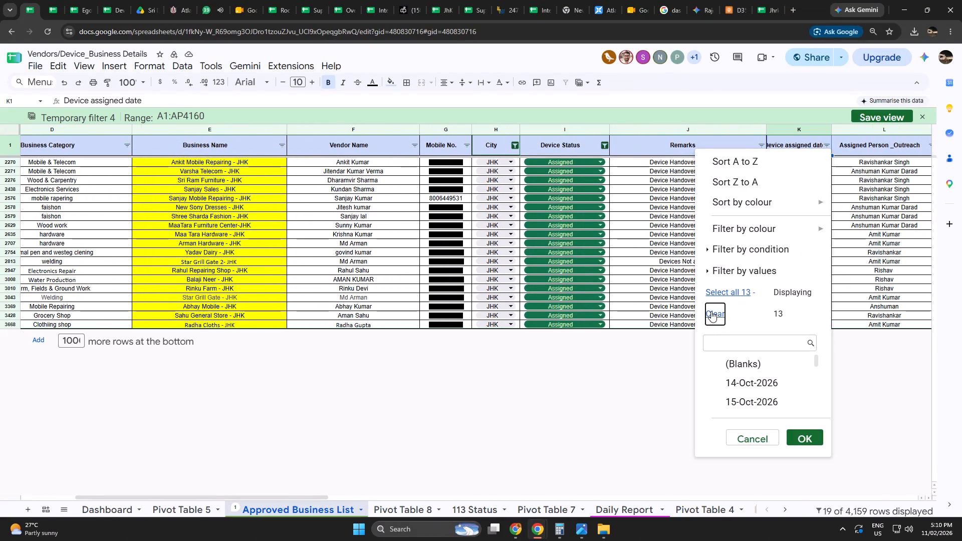
left_click(718, 334)
key("2")
key("Return")
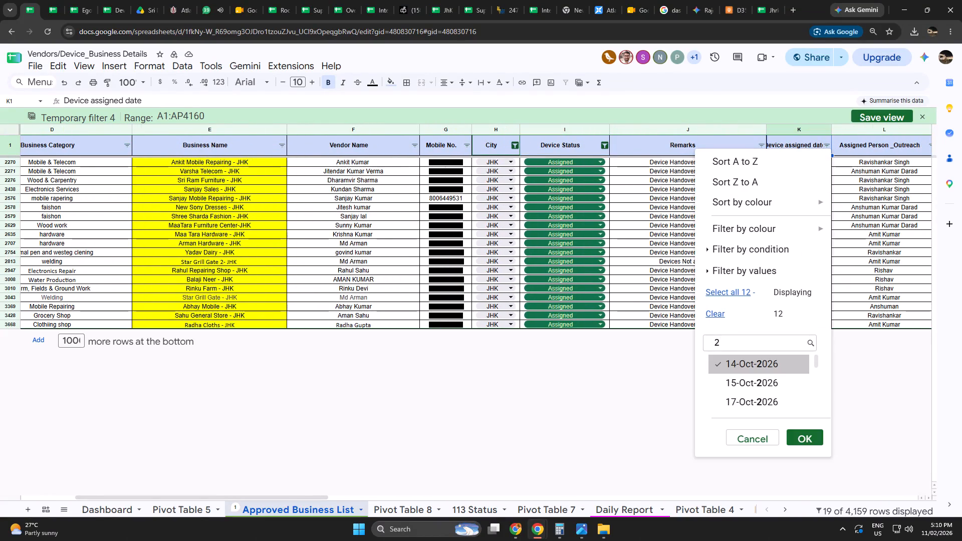
left_click(723, 359)
scroll(744, 394, "down", 11)
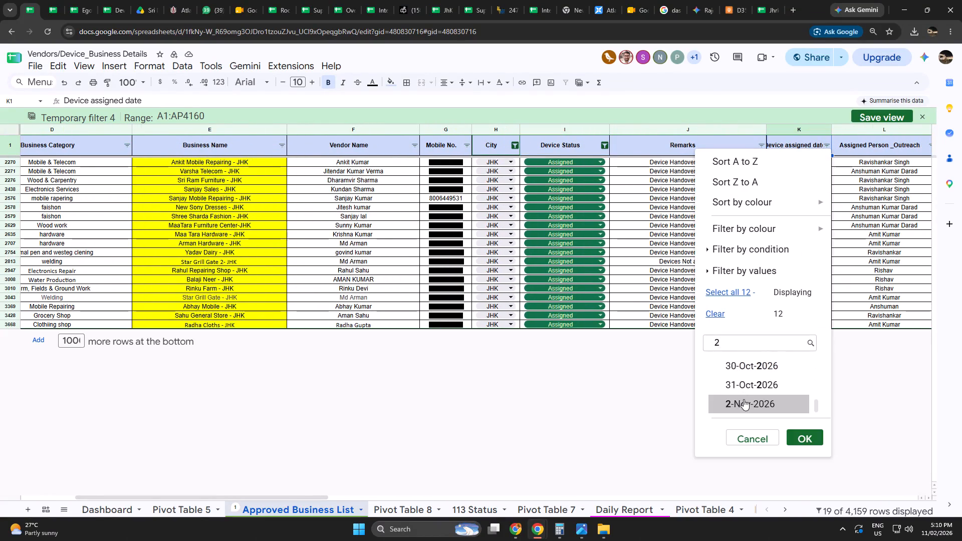
left_click(744, 399)
left_click(805, 435)
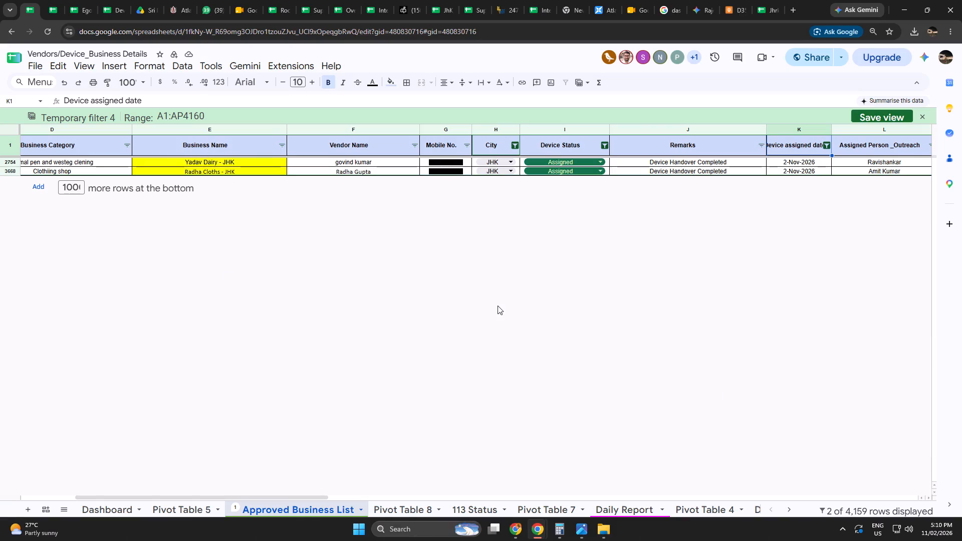
left_click(498, 306)
scroll(703, 274, "up", 4)
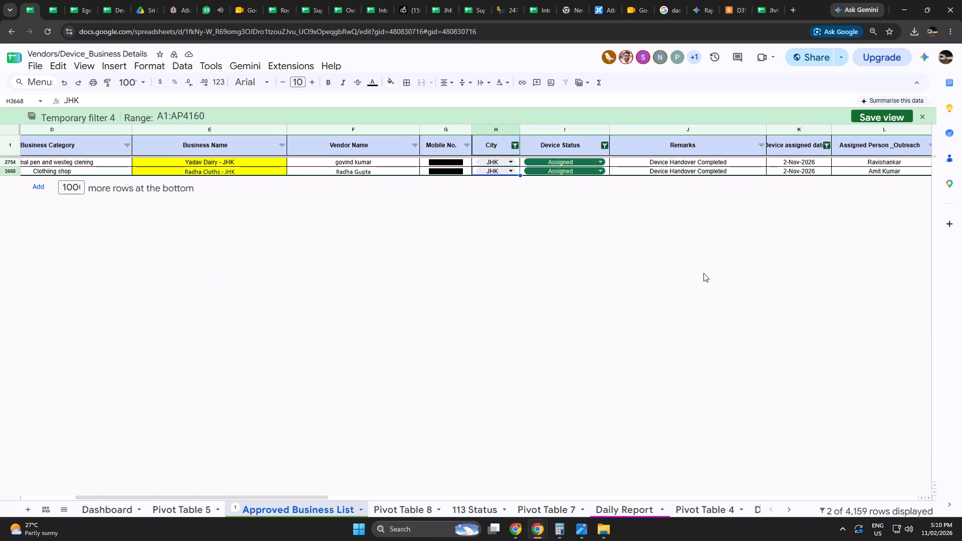
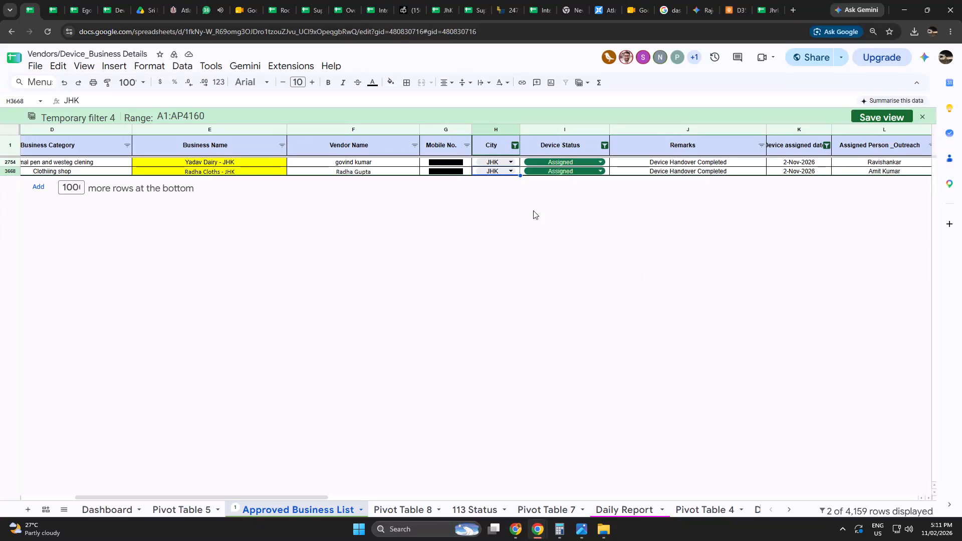
Close the temporary filter on the Approved Business List without saving it as a view.
left_click(502, 254)
left_click_drag(206, 497, 118, 491)
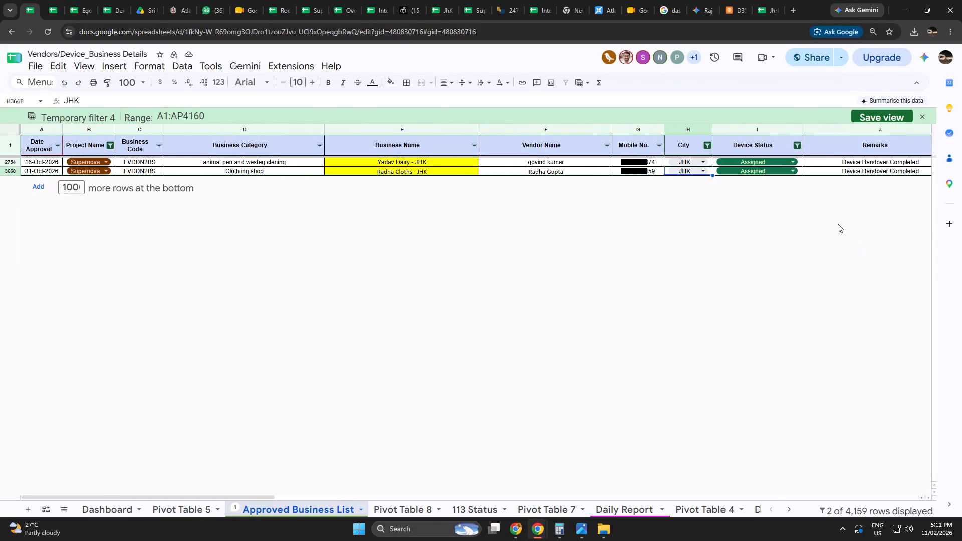
left_click(926, 113)
left_click(495, 324)
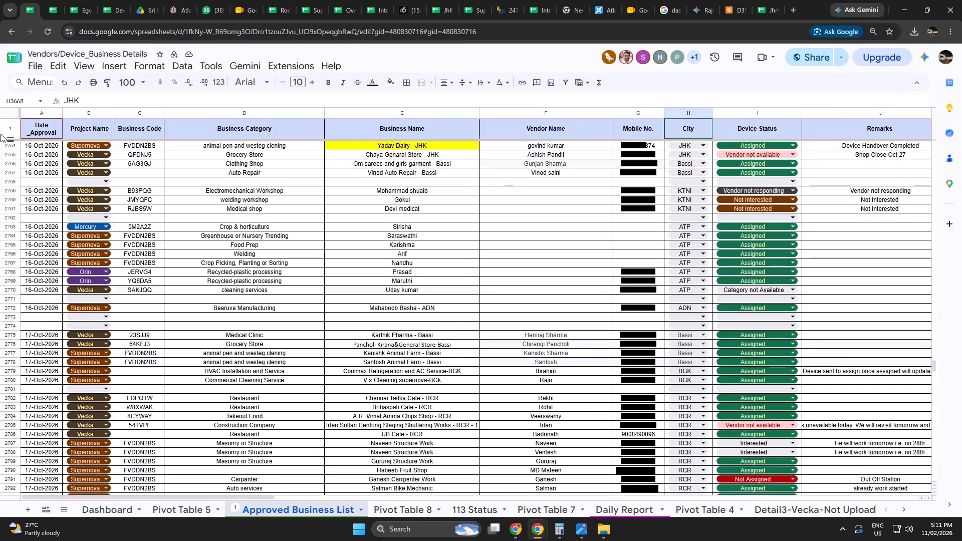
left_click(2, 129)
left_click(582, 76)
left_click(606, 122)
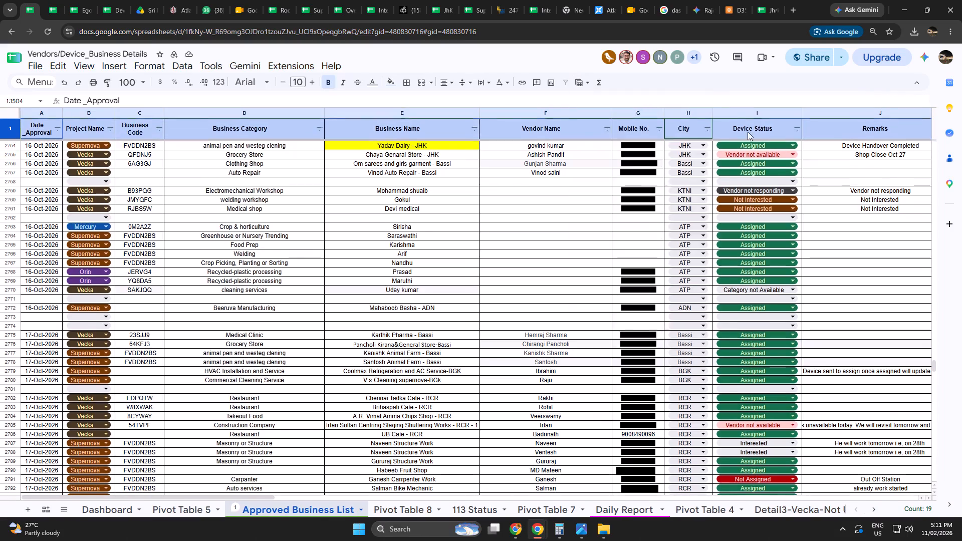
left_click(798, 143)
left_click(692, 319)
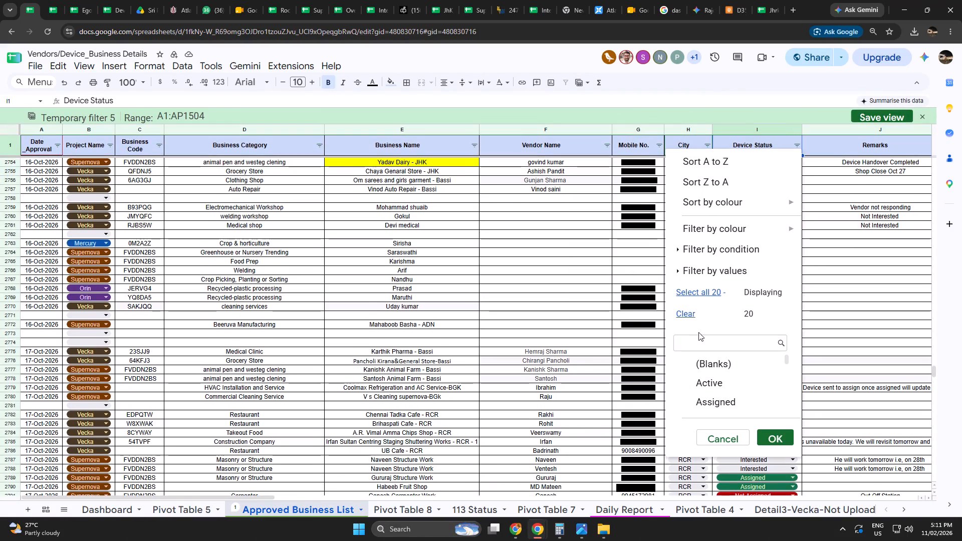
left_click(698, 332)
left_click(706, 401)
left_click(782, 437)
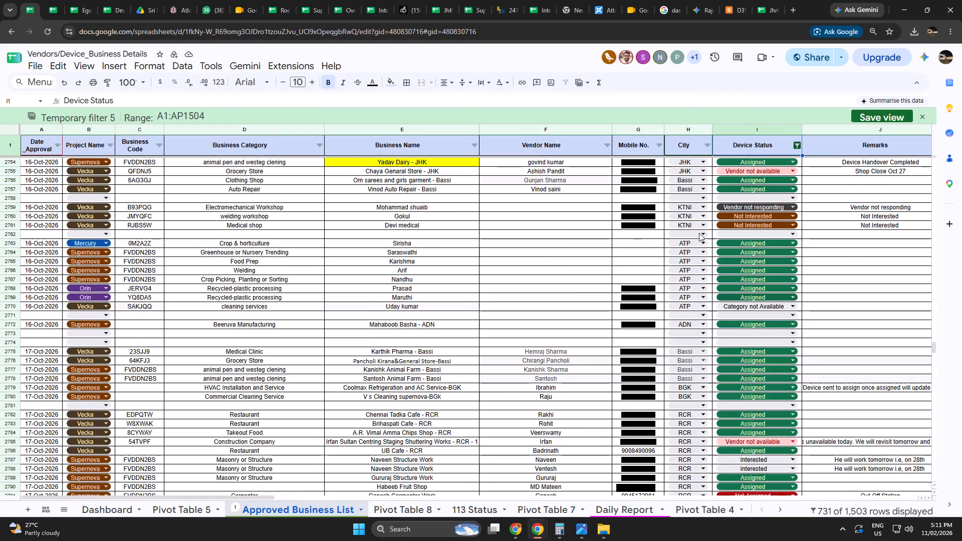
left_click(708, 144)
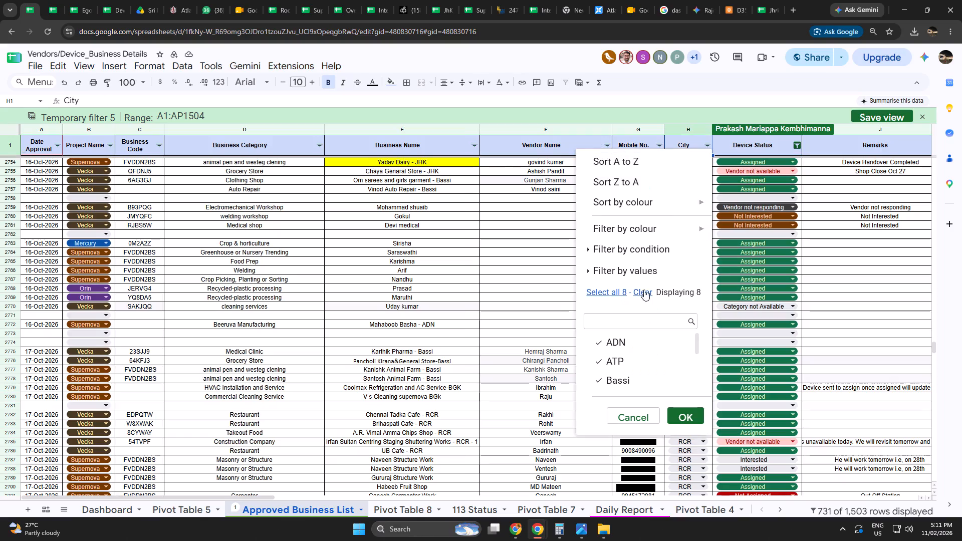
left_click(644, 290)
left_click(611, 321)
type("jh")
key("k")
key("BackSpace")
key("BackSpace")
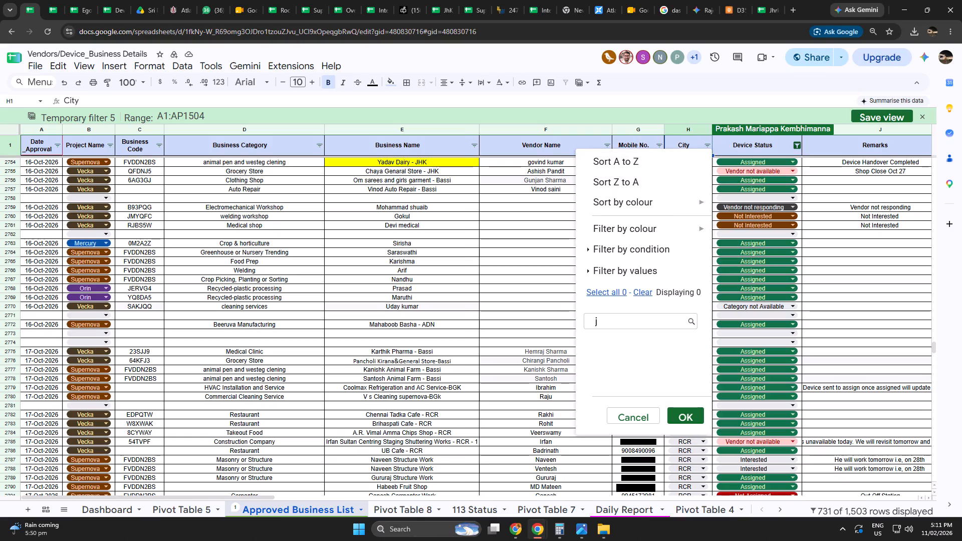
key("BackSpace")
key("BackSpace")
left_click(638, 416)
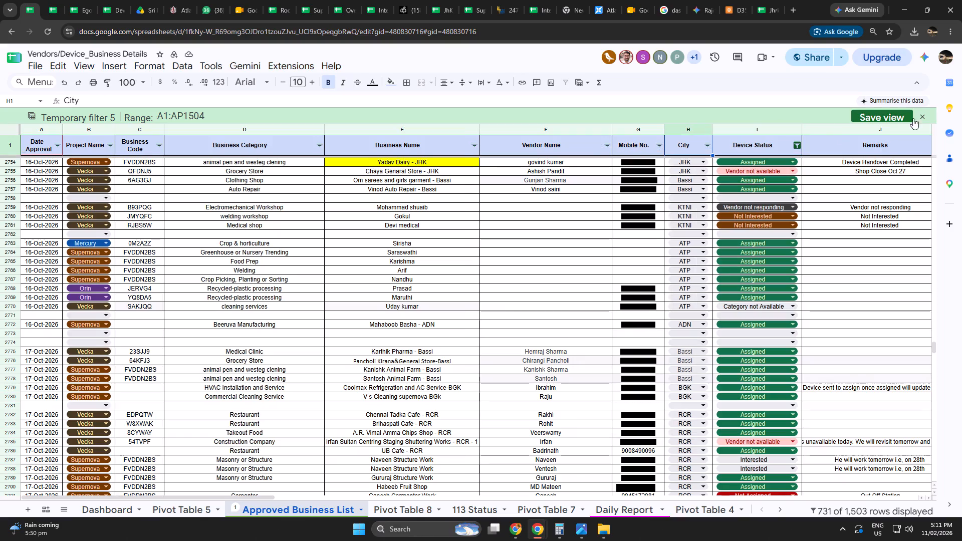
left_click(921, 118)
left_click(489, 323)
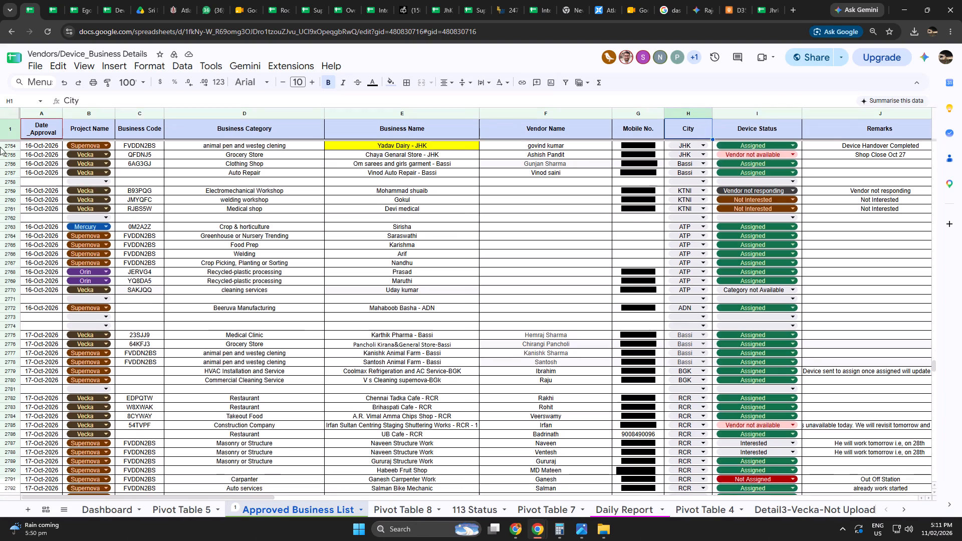
Create a filter view over the entire Approved Business List and filter the City column to JHK.
left_click(1, 111)
left_click(575, 81)
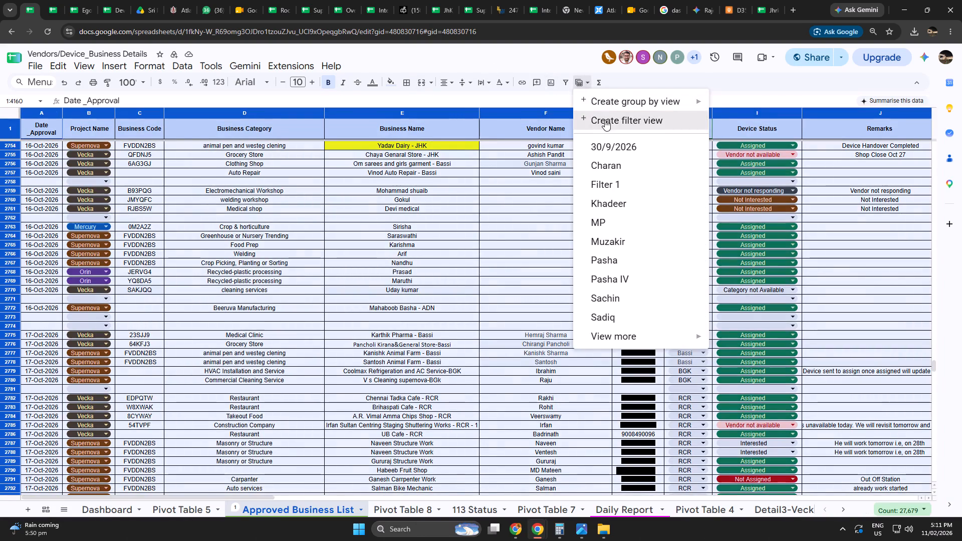
left_click(605, 120)
left_click(709, 144)
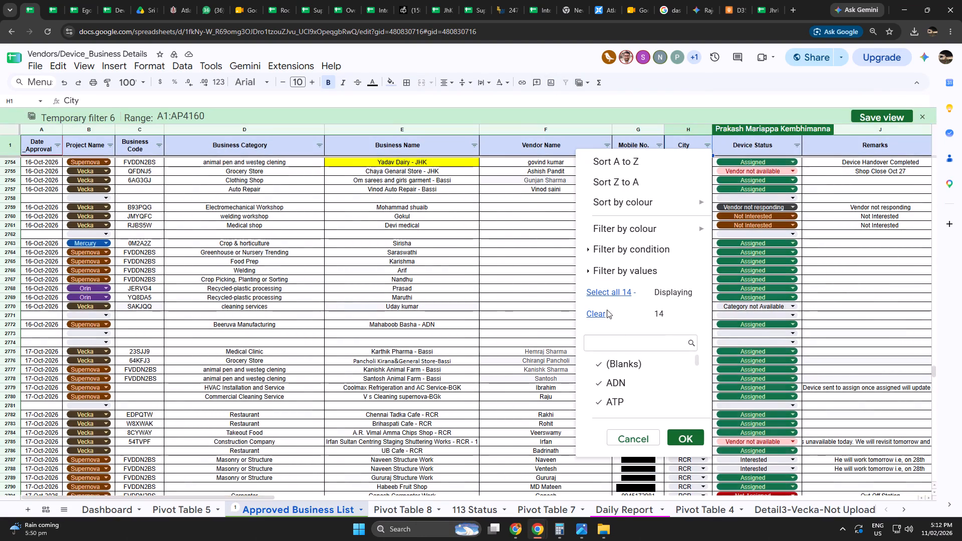
left_click(598, 310)
left_click(598, 347)
key("j")
type("hk")
left_click(625, 360)
left_click(621, 350)
left_click(678, 413)
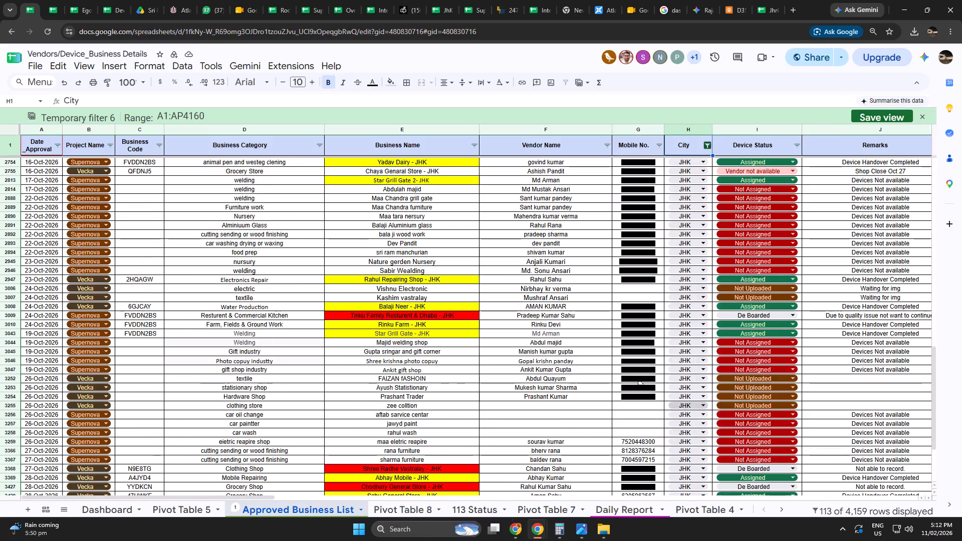
Filter the Device Status column of the JHK businesses to show only Assigned.
left_click(801, 142)
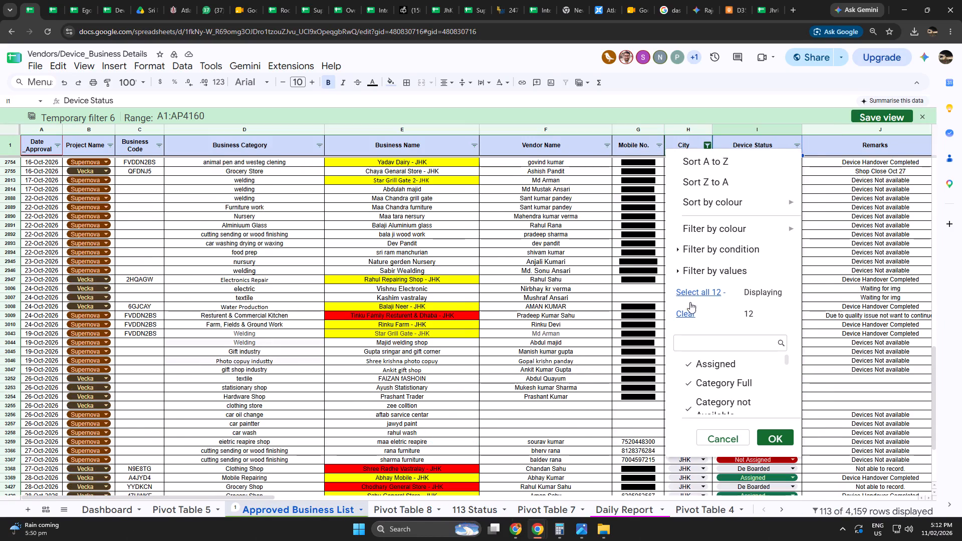
left_click(688, 307)
left_click(725, 371)
left_click(767, 429)
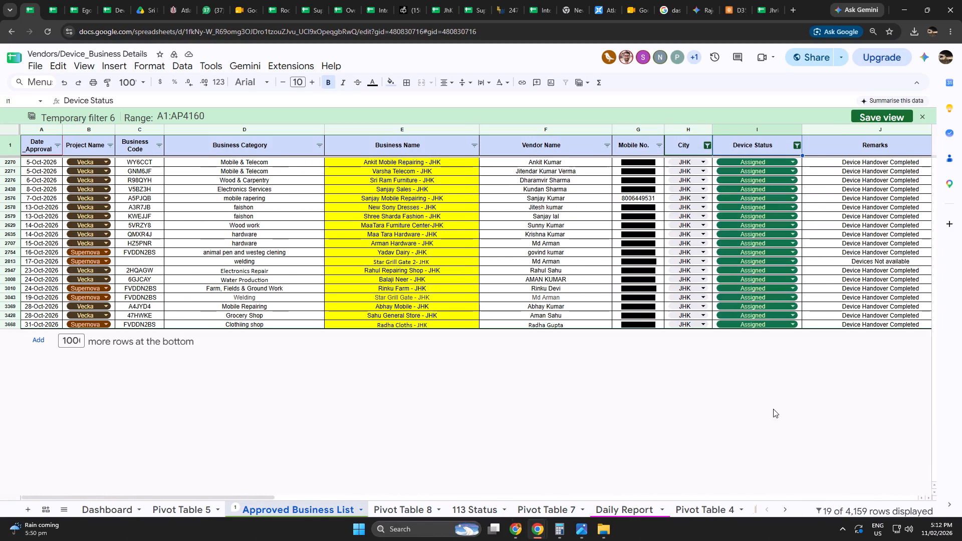
left_click(529, 381)
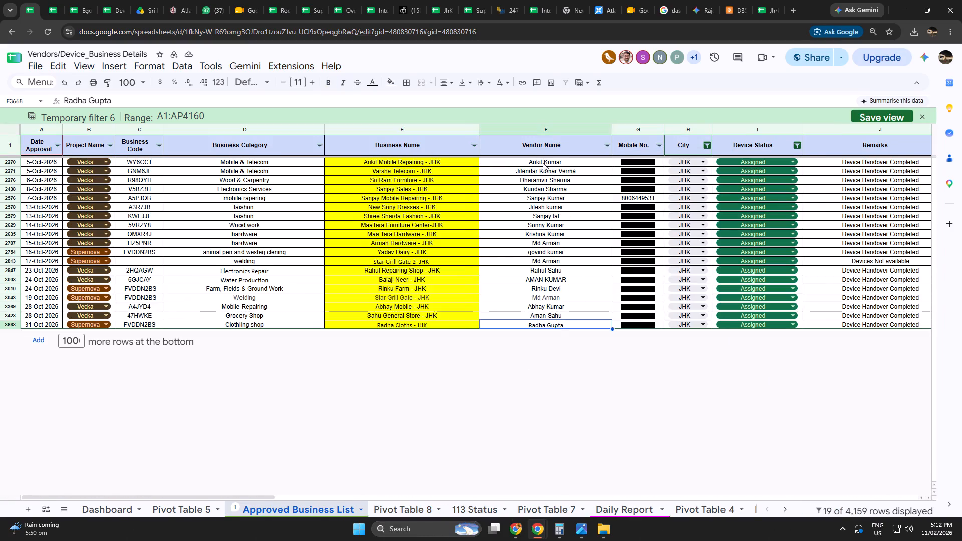
left_click_drag(543, 163, 564, 344)
left_click(500, 353)
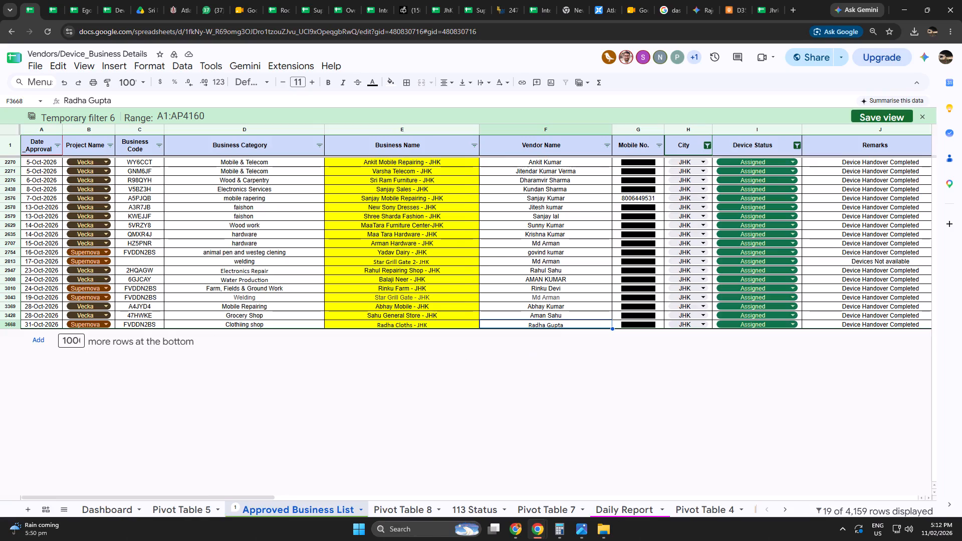
Insert one row below the Radha Cloths - JHK entry at the end of the filtered list.
left_click(14, 326)
right_click(14, 326)
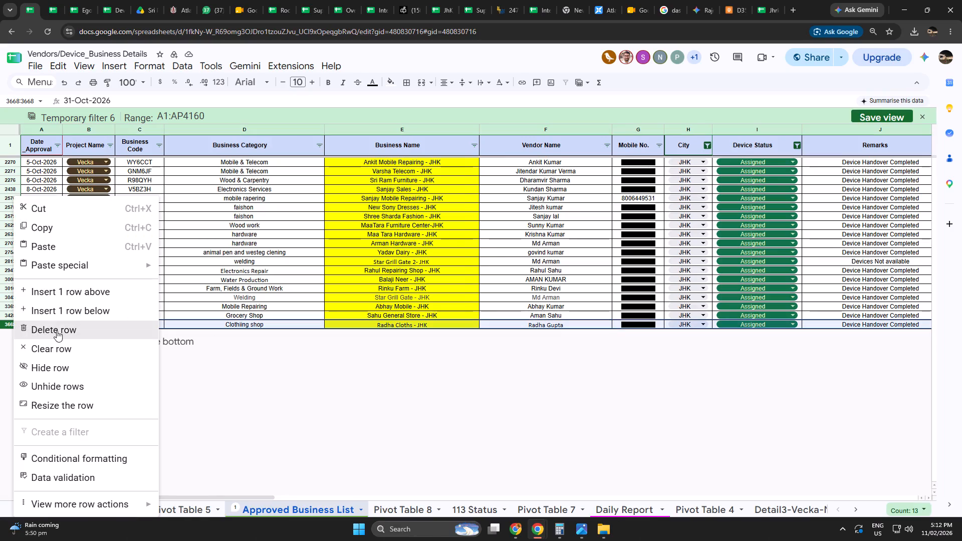
left_click(70, 309)
left_click(255, 426)
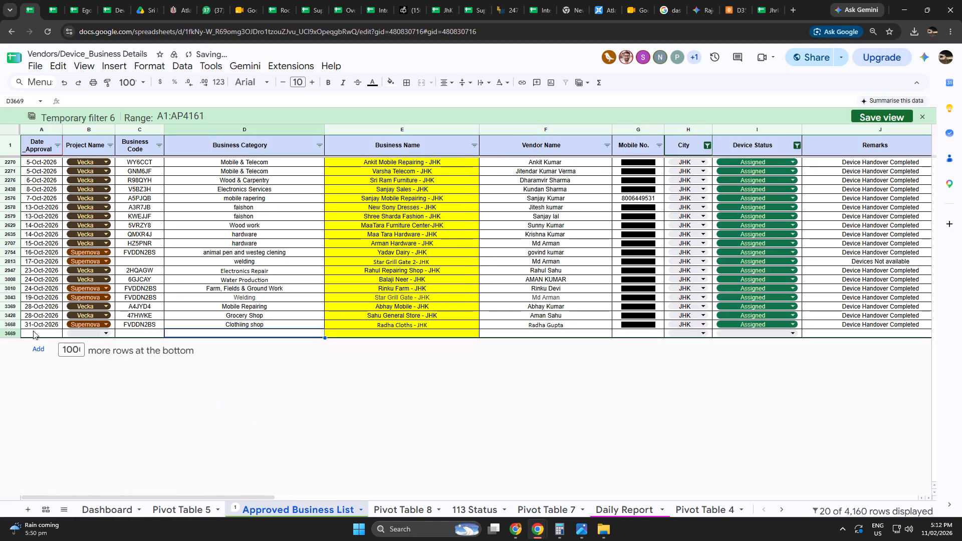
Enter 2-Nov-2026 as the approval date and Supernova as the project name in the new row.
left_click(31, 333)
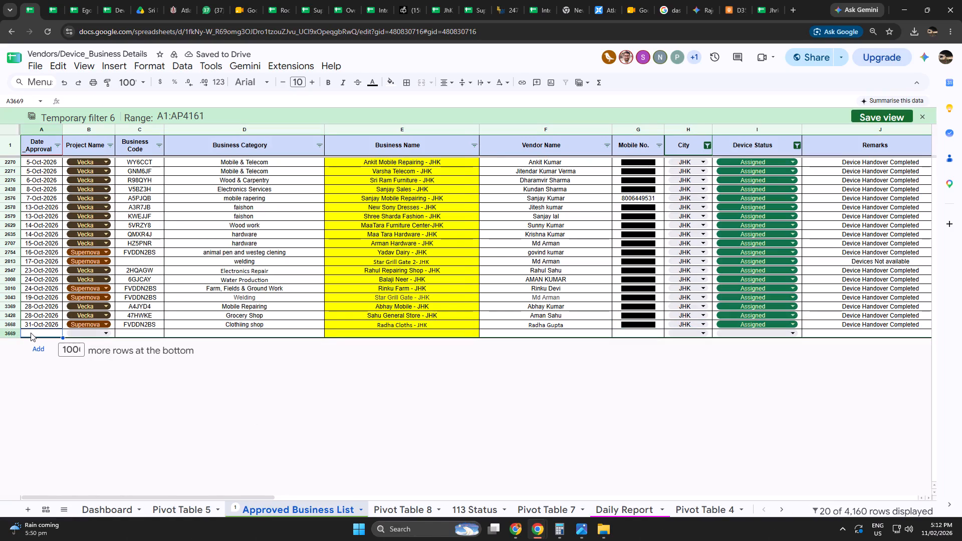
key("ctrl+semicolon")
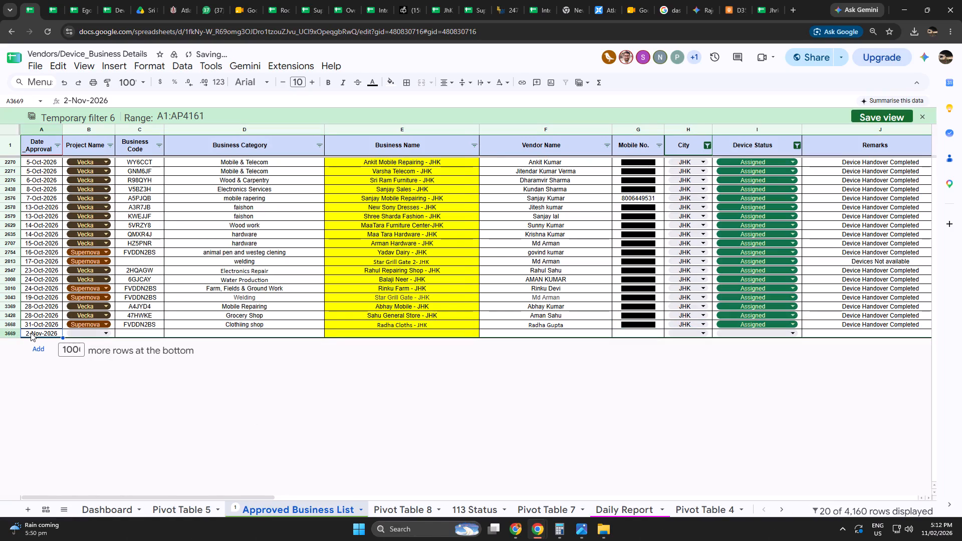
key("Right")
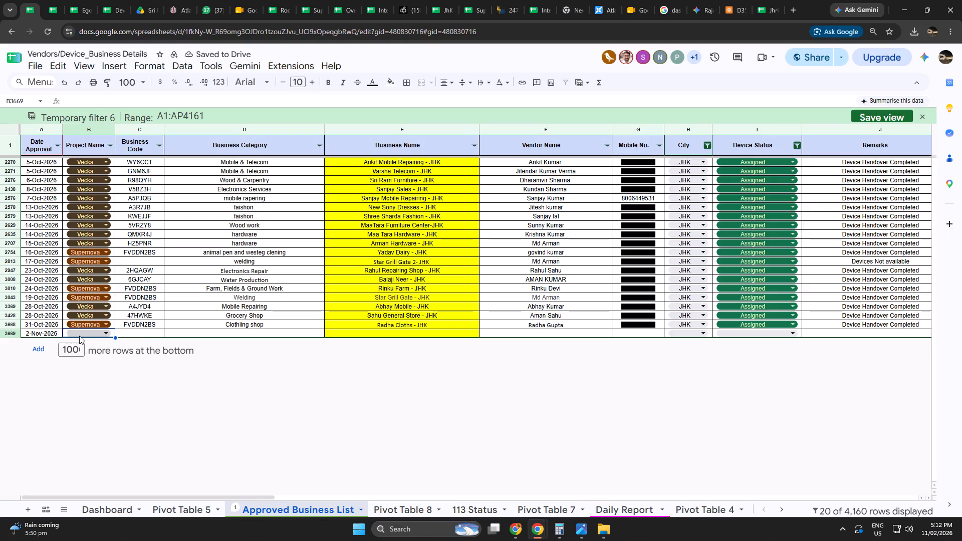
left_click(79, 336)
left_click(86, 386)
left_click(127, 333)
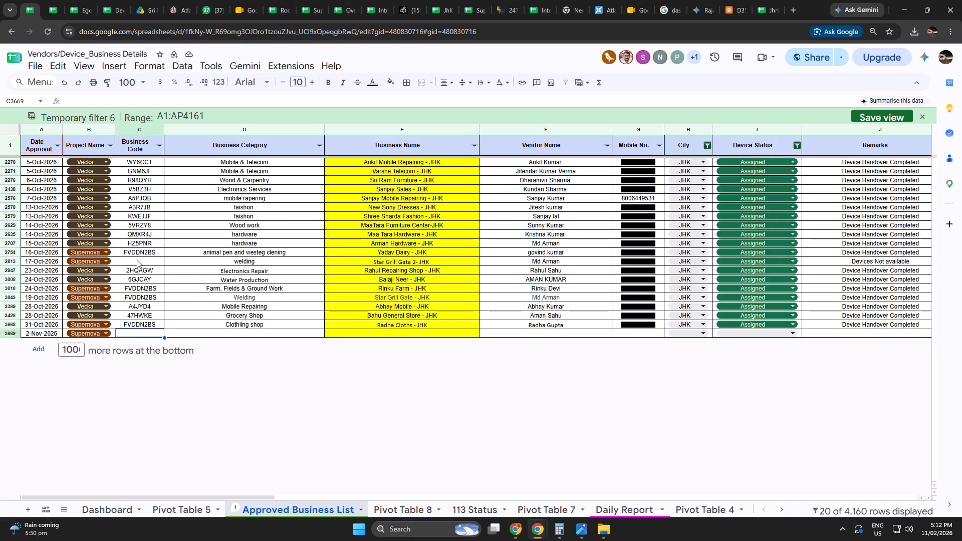
Fill the business code FVDDN2BS from the Yadav Dairy - JHK row into the Star Grill Gate 2- JHK row.
left_click_drag(129, 256, 122, 261)
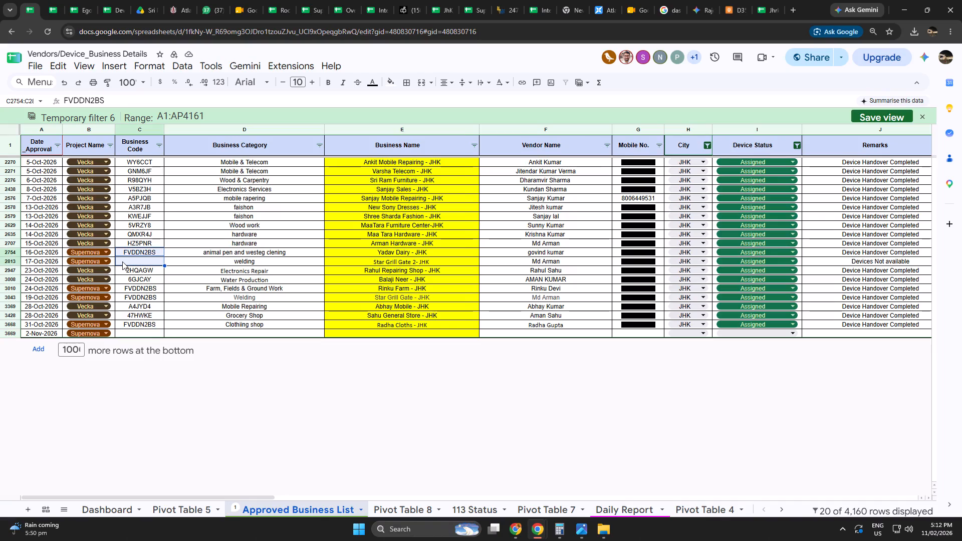
key("ctrl+d")
left_click(175, 389)
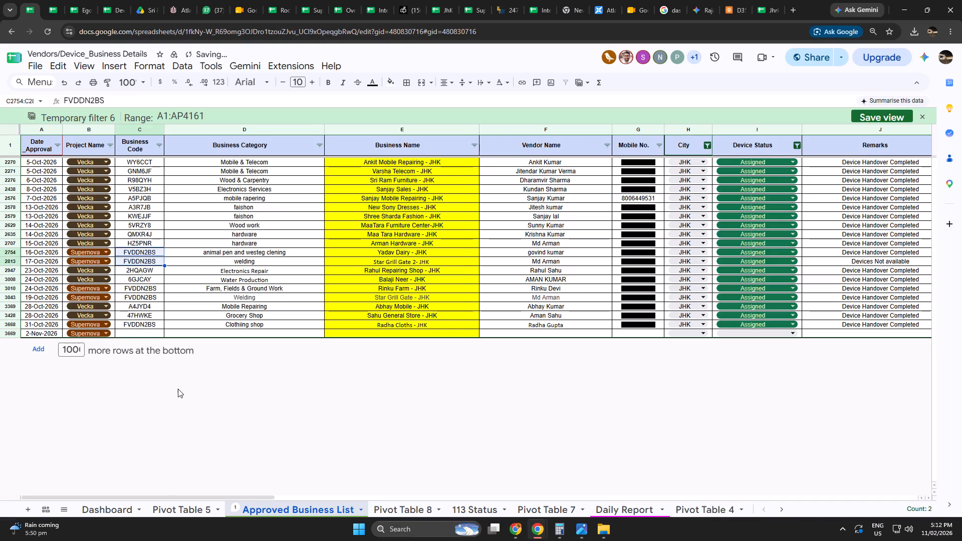
left_click(246, 393)
Copy the whole Star Grill Gate 2- JHK row into the new row 3669.
left_click(371, 262)
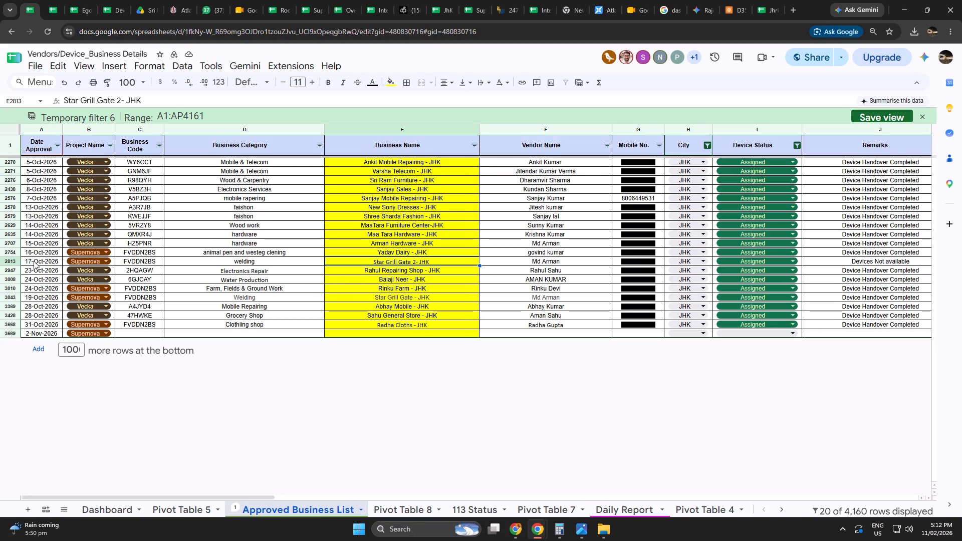
left_click(12, 261)
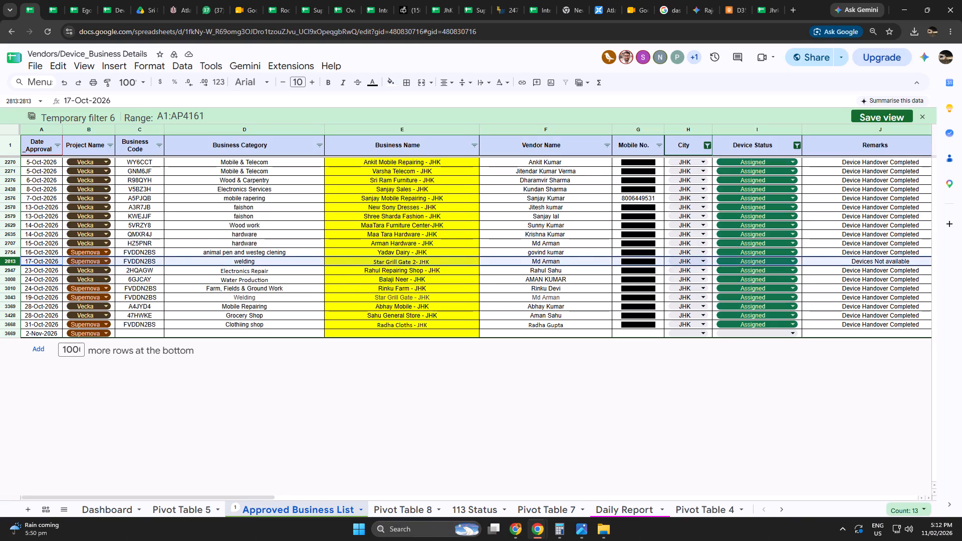
key("ctrl+c")
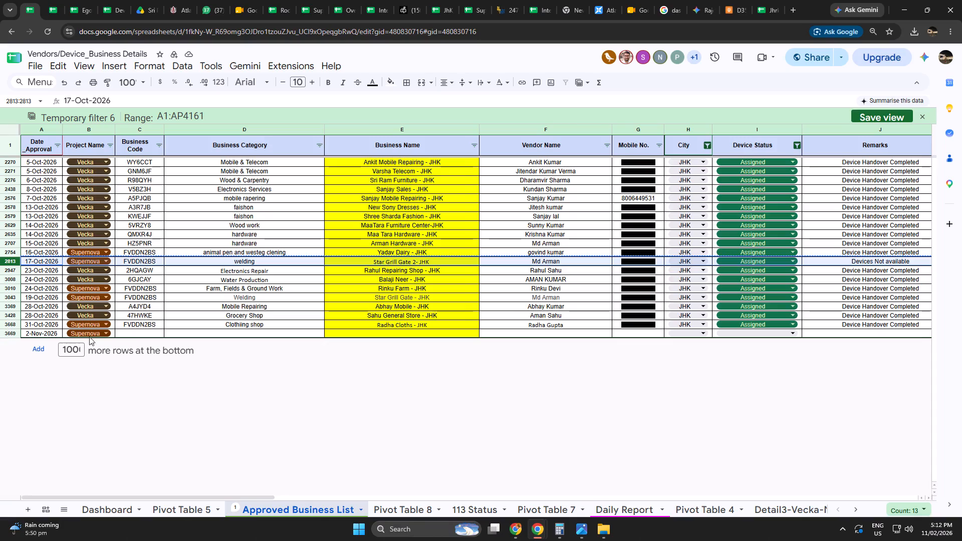
left_click(10, 335)
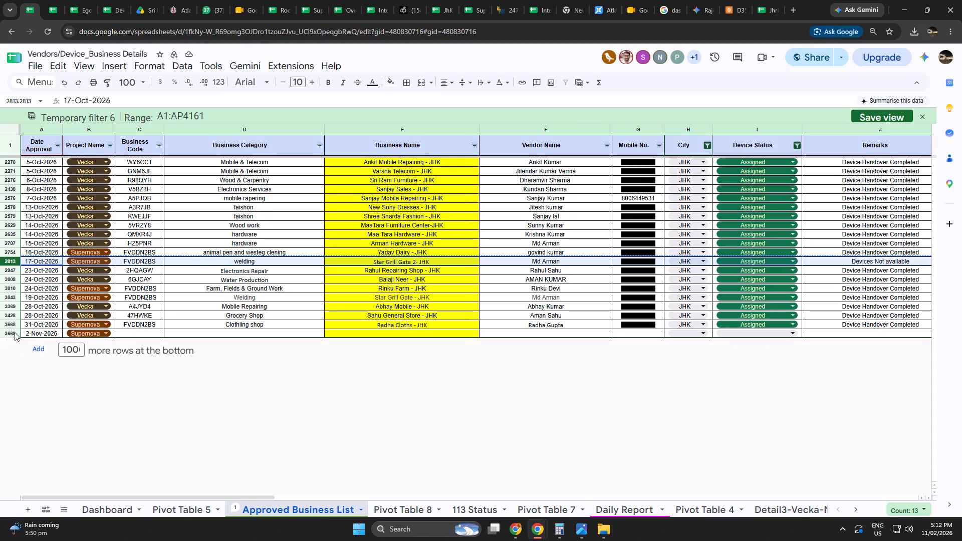
left_click(15, 332)
key("ctrl+v")
Set the approval date of the duplicated row 3669 to 2-Nov-2026.
double_click(30, 336)
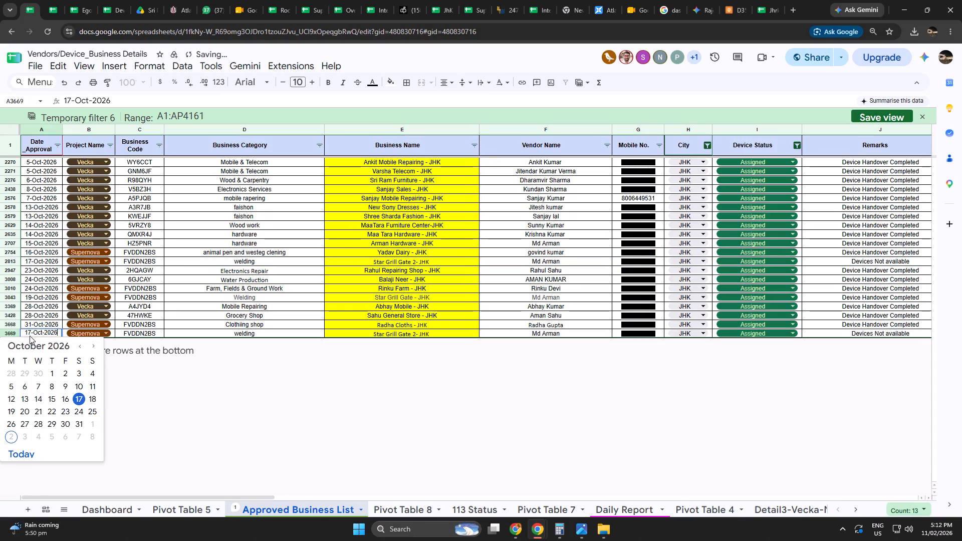
left_click(9, 440)
left_click(269, 416)
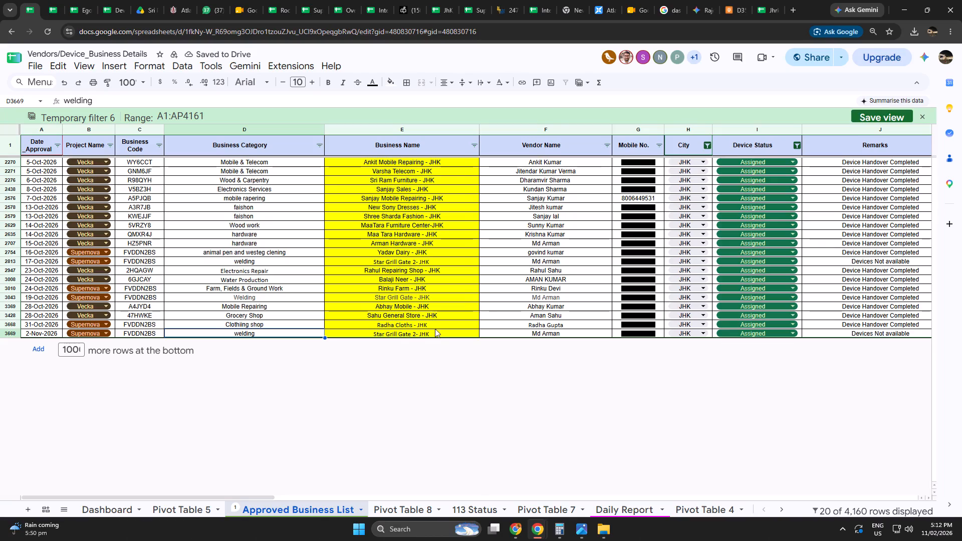
Rename the business in the duplicated row 3669 as Star Grill Gate 3- JHK.
double_click(416, 332)
left_click(416, 332)
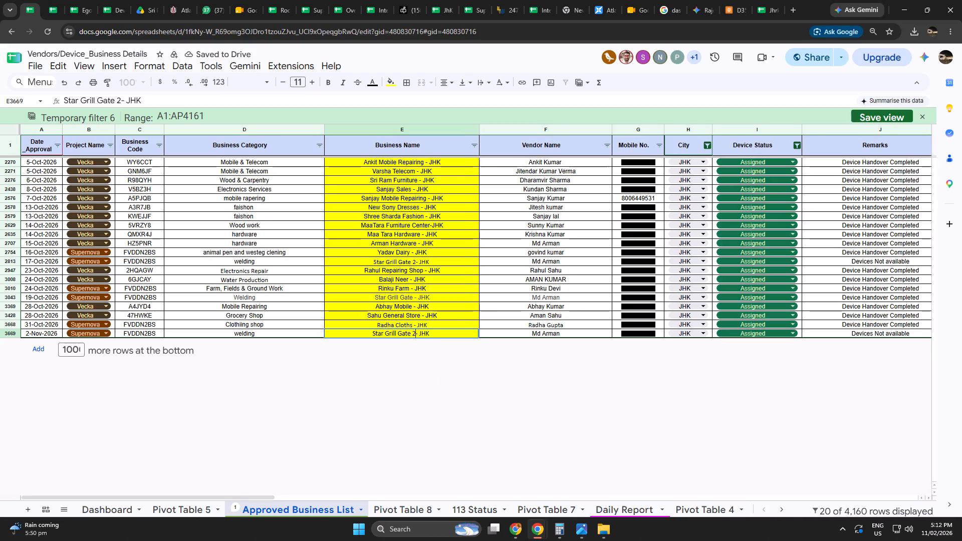
key("BackSpace")
key("3")
key("Return")
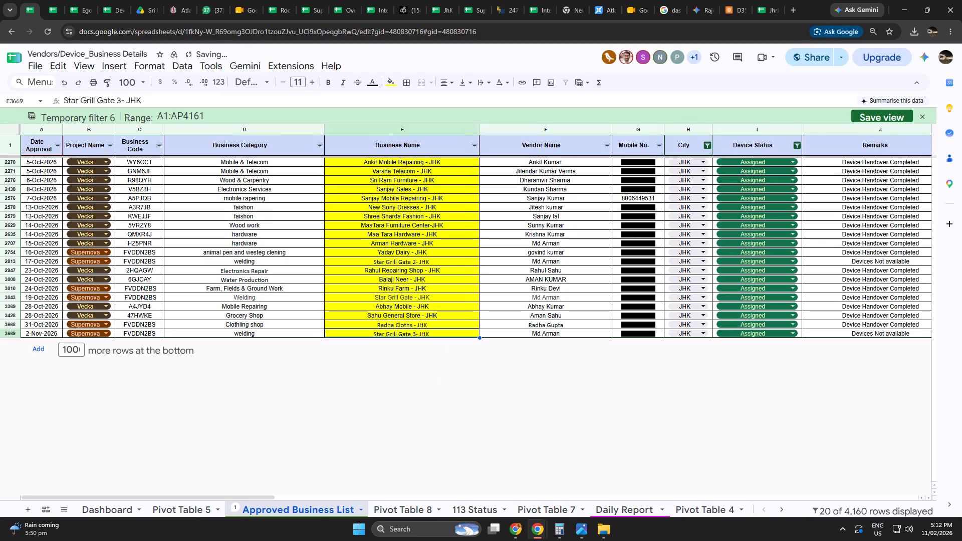
Fill the remark Device Handover Completed down from the MaaTara Furniture Center-JHK row through the Star Grill Gate 3- JHK row.
left_click(850, 334)
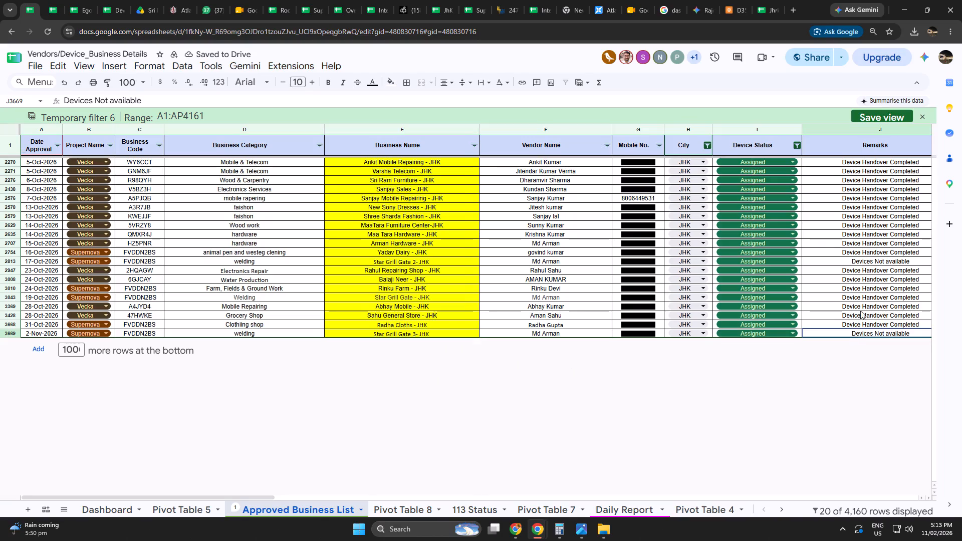
left_click_drag(872, 229, 884, 340)
key("ctrl+d")
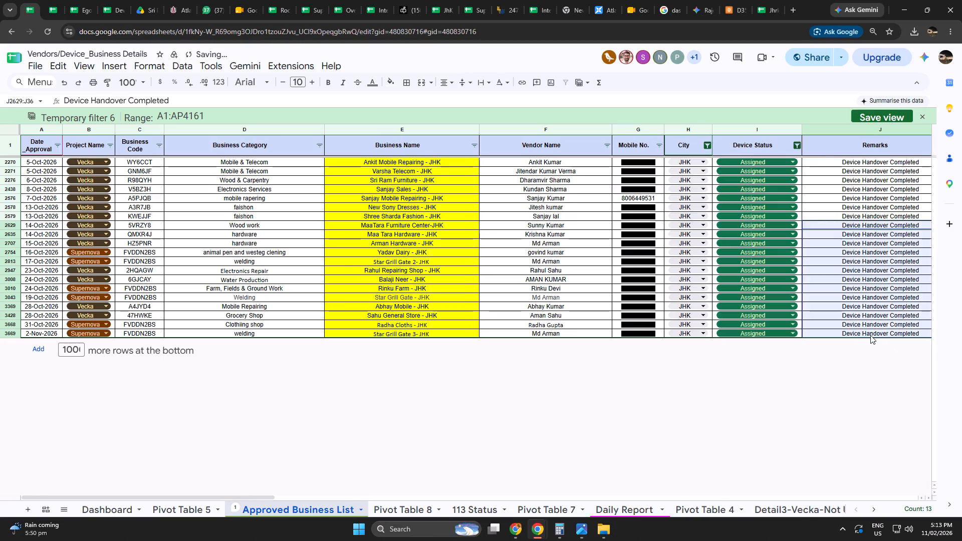
Fill the device assigned date 2-Nov-2026 from the Radha Cloths - JHK row down to the Star Grill Gate 3- JHK row.
left_click(869, 334)
key("Right")
key("Right")
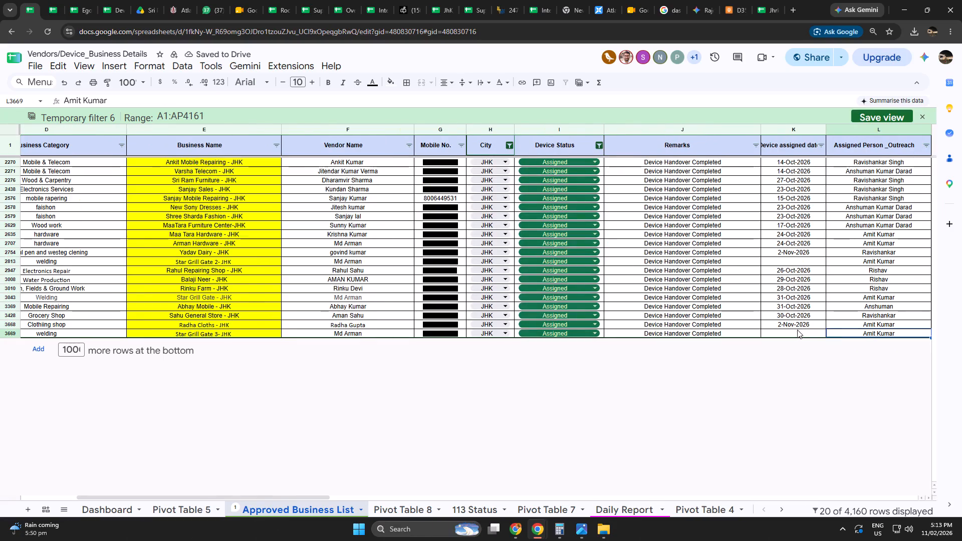
left_click(795, 332)
left_click_drag(788, 324, 780, 333)
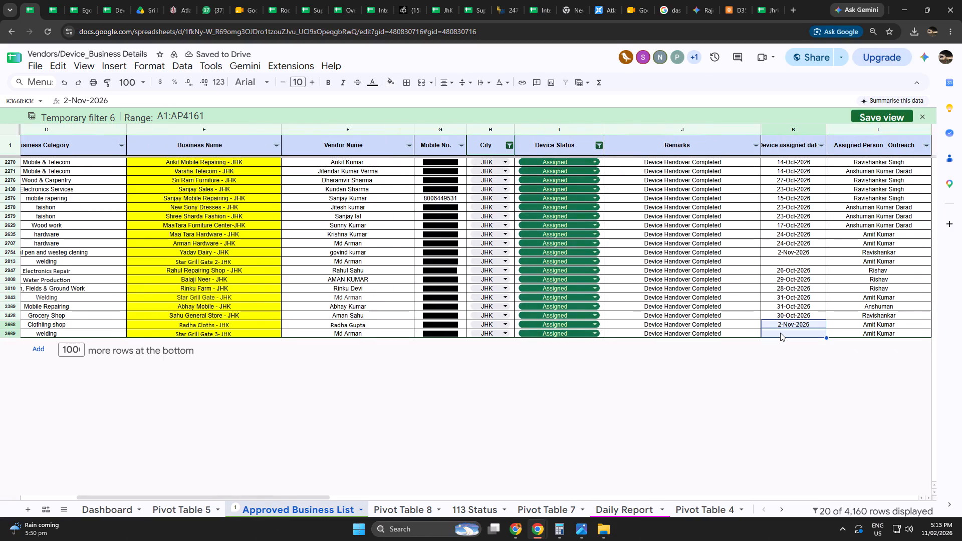
key("ctrl+d")
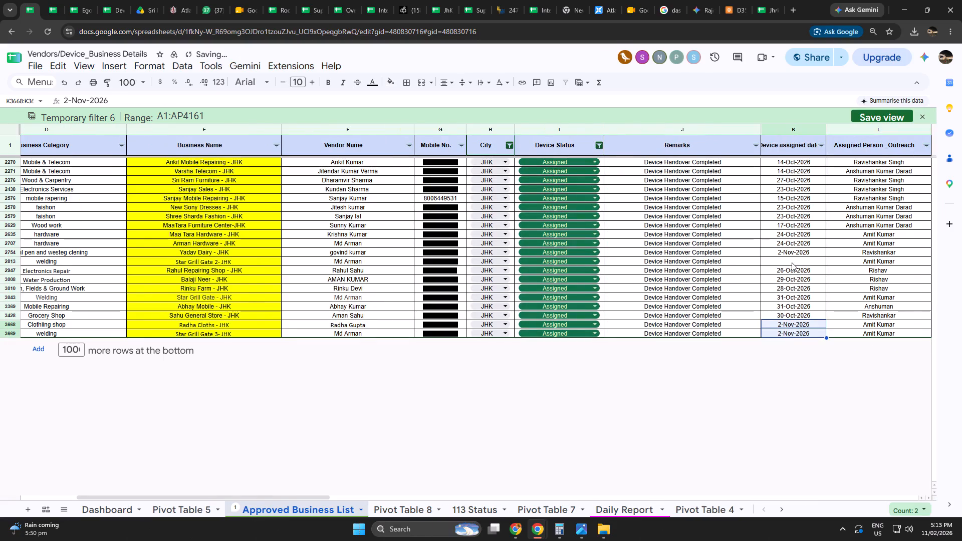
Fill the device assigned date 2-Nov-2026 from the Yadav Dairy - JHK row down to the Star Grill Gate 2- JHK row.
left_click(791, 262)
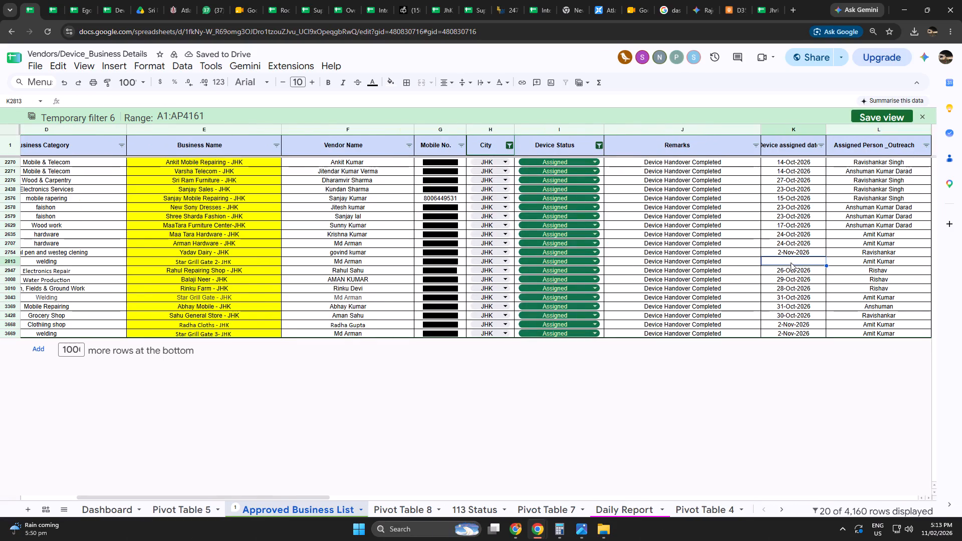
left_click_drag(779, 252, 777, 260)
key("ctrl+d")
left_click(825, 371)
left_click(849, 337)
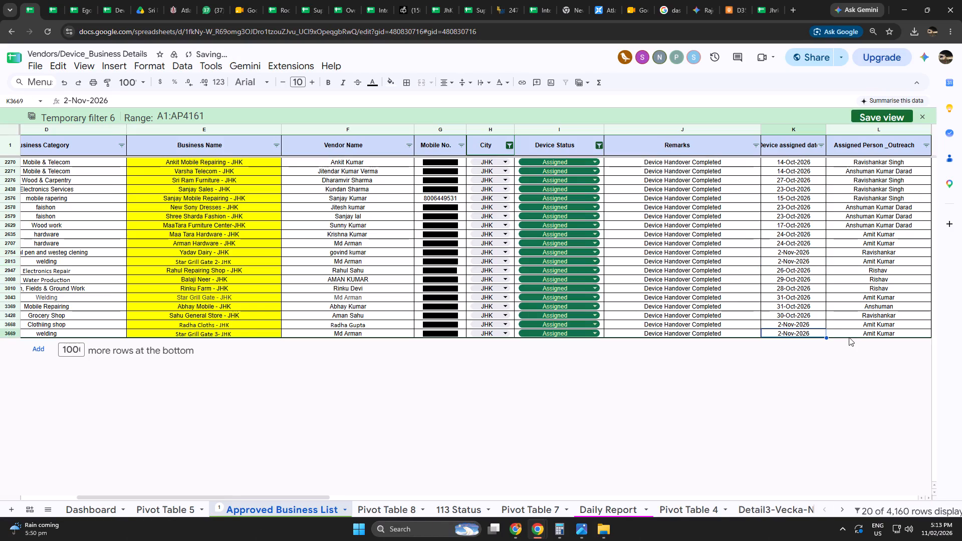
Fill Device Handover Completed down the Remarks column after Assigned Person _Outreach, from row 2271 through row 3669.
left_click(849, 333)
key("Right")
key("Right")
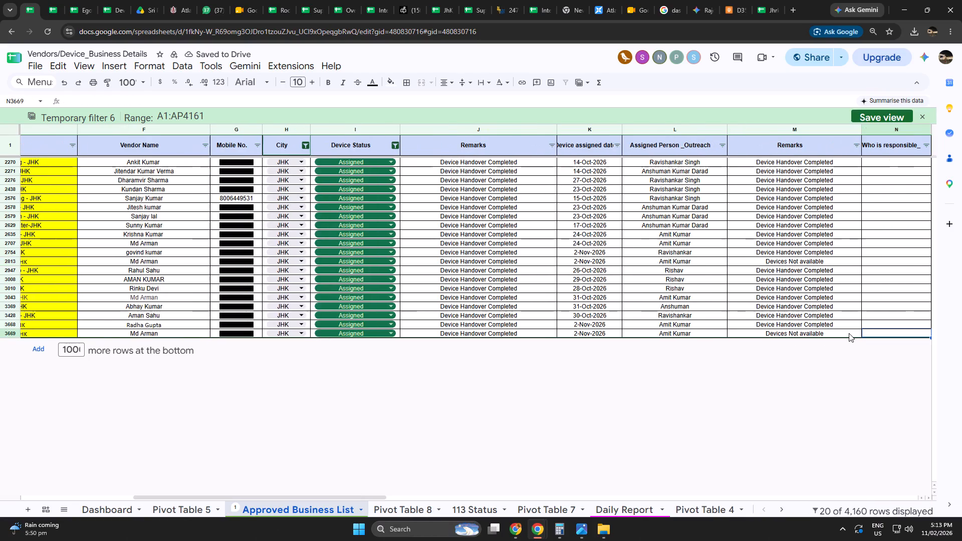
left_click_drag(795, 168, 783, 367)
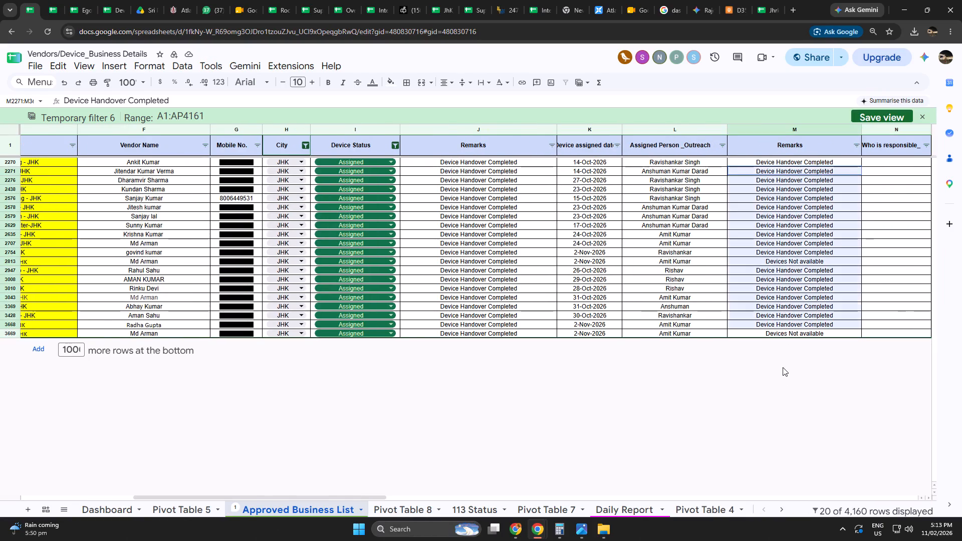
left_click_drag(783, 367, 781, 374)
key("ctrl+d")
left_click(816, 332)
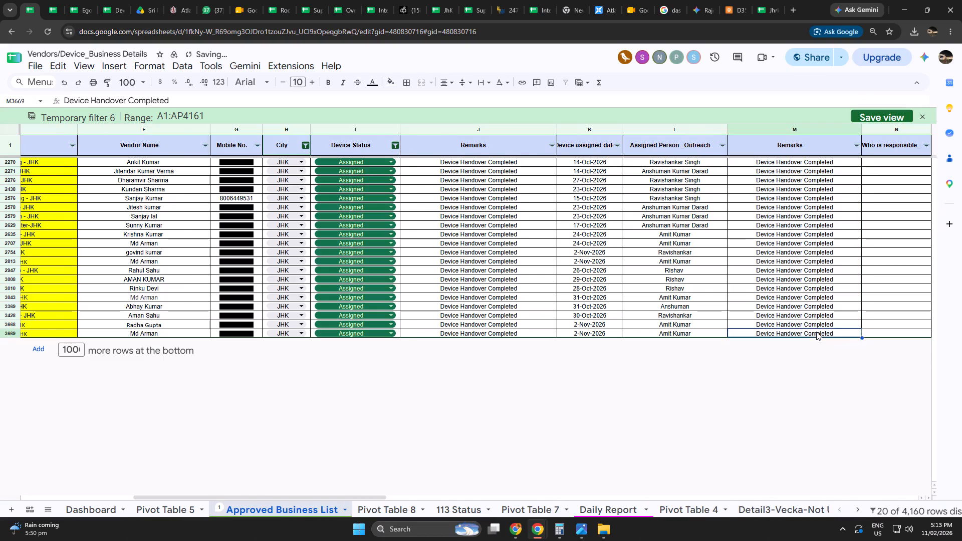
Fill Device Handover Completed down the Updated Comment column from row 2271 through row 3669.
key("Right")
key("Right")
key("Right")
key("Right")
key("Right")
key("Right")
key("Right")
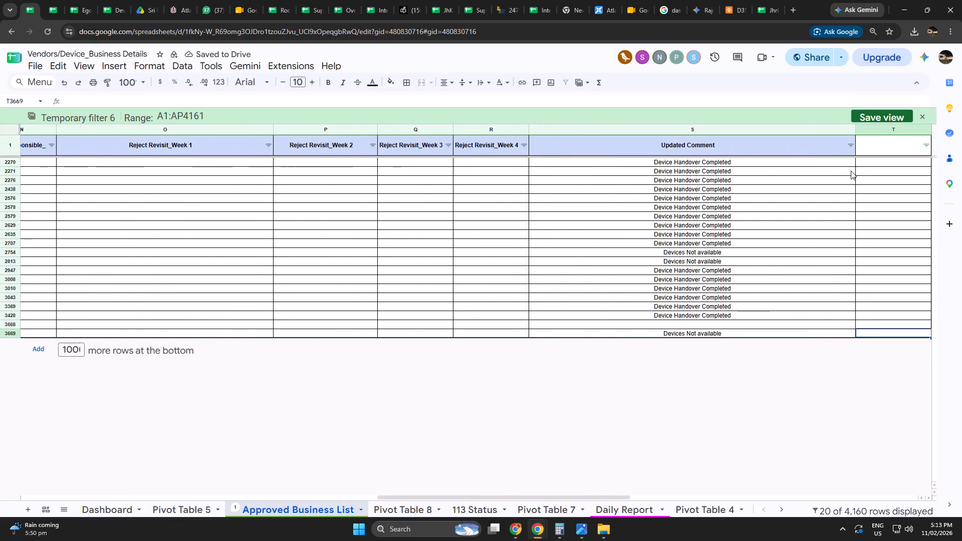
left_click_drag(671, 167, 663, 336)
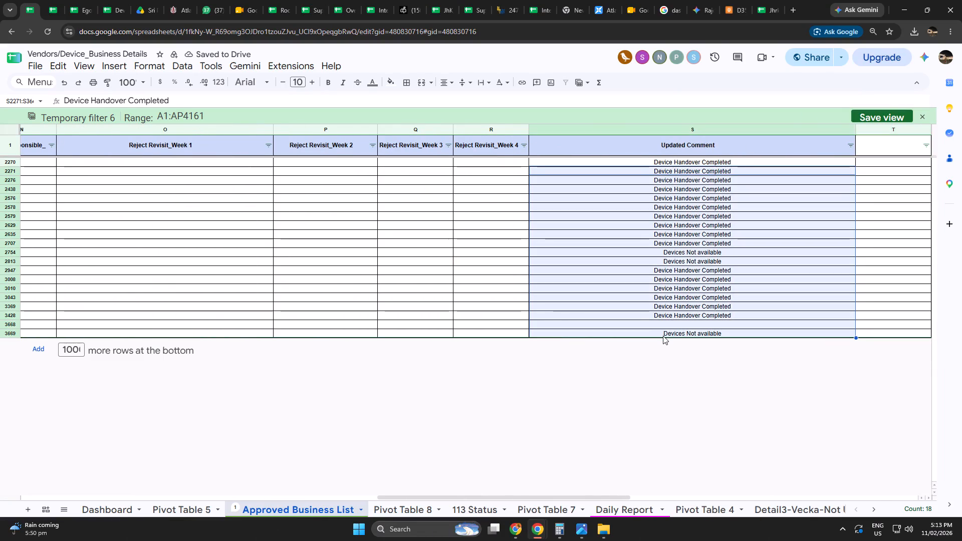
key("ctrl+d")
left_click(649, 407)
Filter the Device assigned date column to only 2-Nov-2026 and bring the matching business names and details into view.
left_click_drag(550, 500, 476, 506)
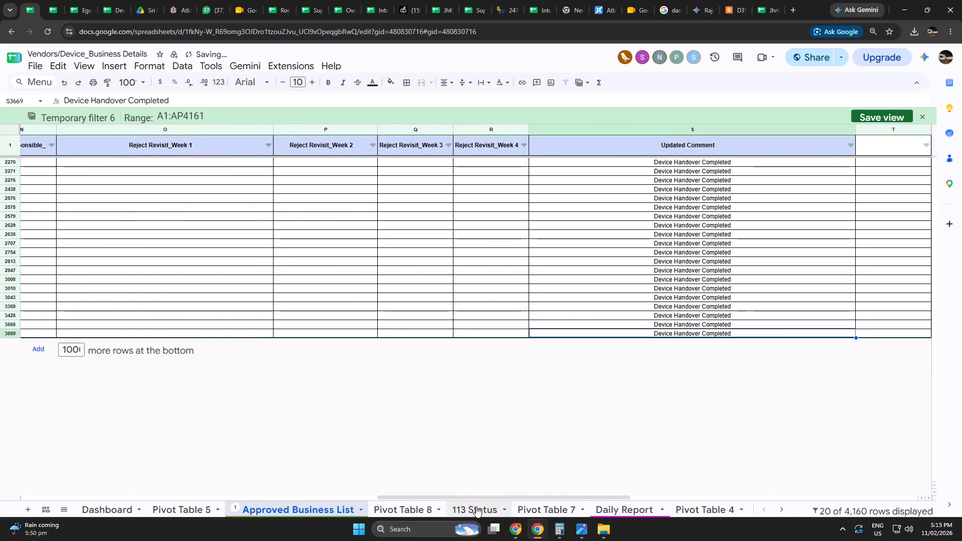
left_click_drag(476, 506, 465, 506)
left_click_drag(436, 496, 0, 503)
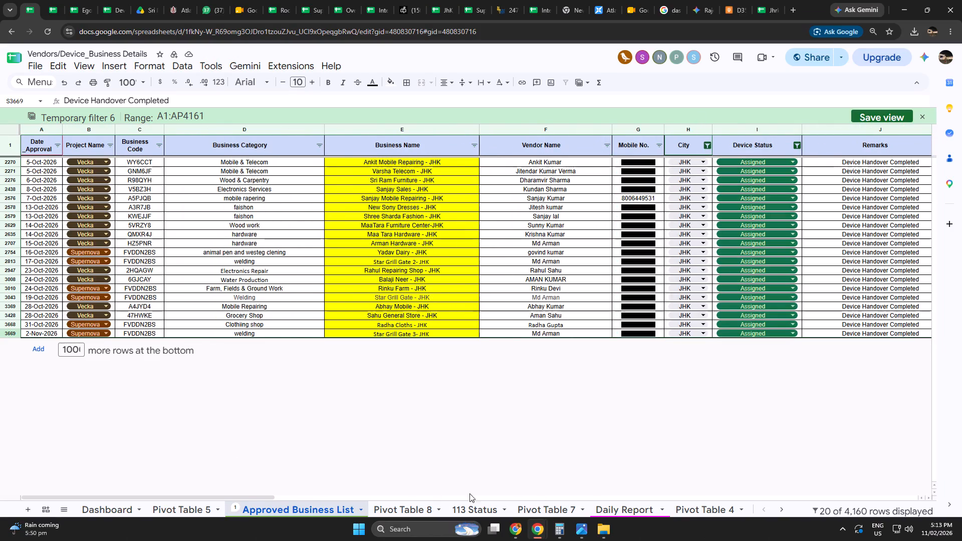
left_click_drag(259, 498, 376, 484)
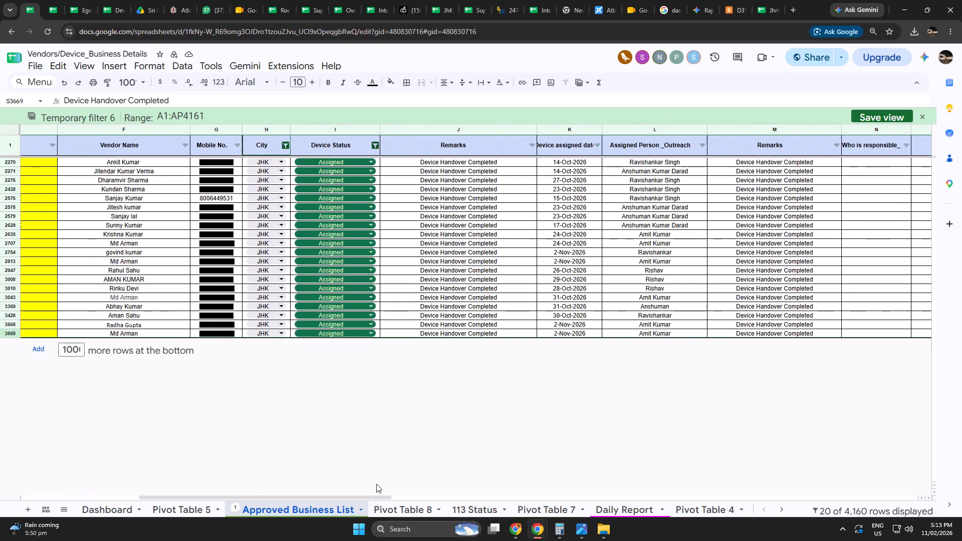
left_click(596, 146)
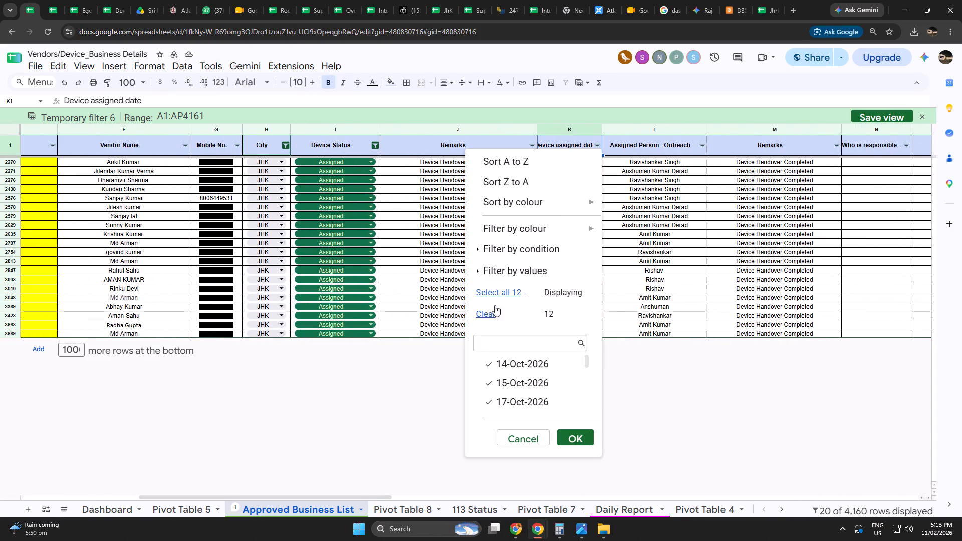
left_click(484, 309)
left_click(487, 350)
key("k")
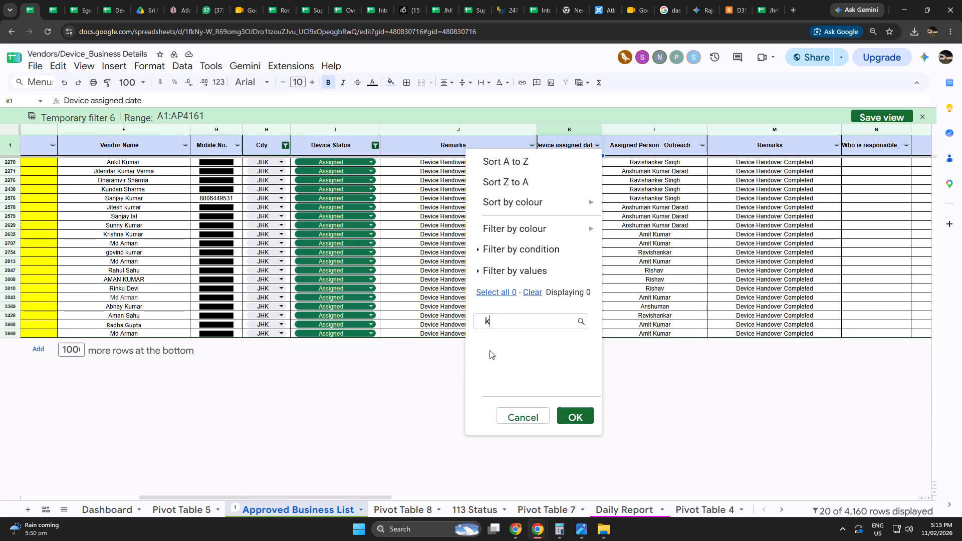
key("BackSpace")
type("jh")
key("BackSpace")
key("BackSpace")
key("BackSpace")
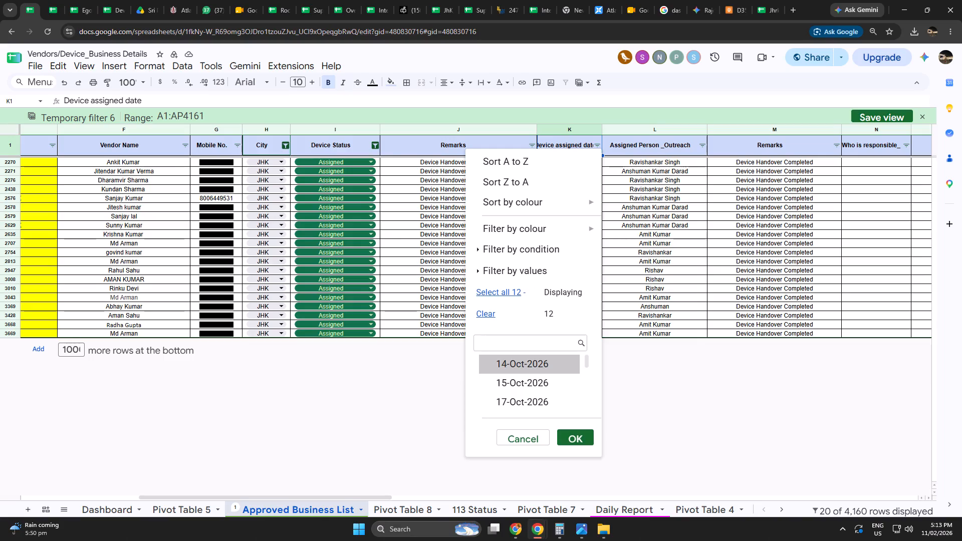
scroll(518, 368, "down", 13)
left_click(516, 398)
left_click(567, 436)
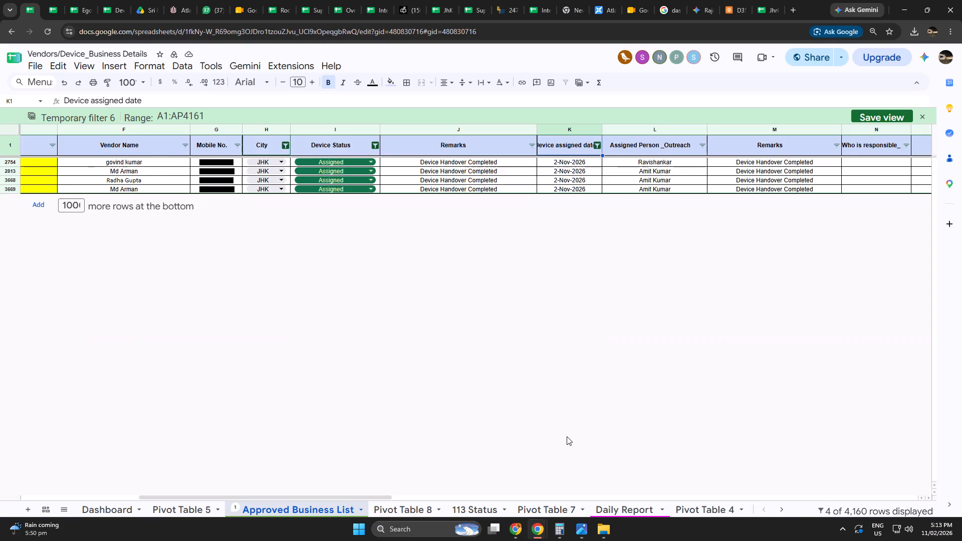
left_click(368, 316)
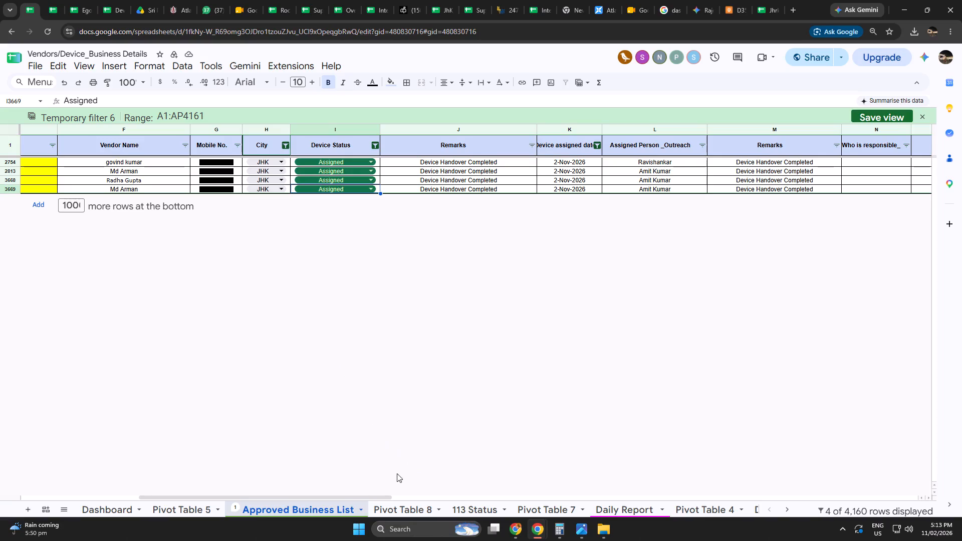
left_click_drag(356, 497, 270, 481)
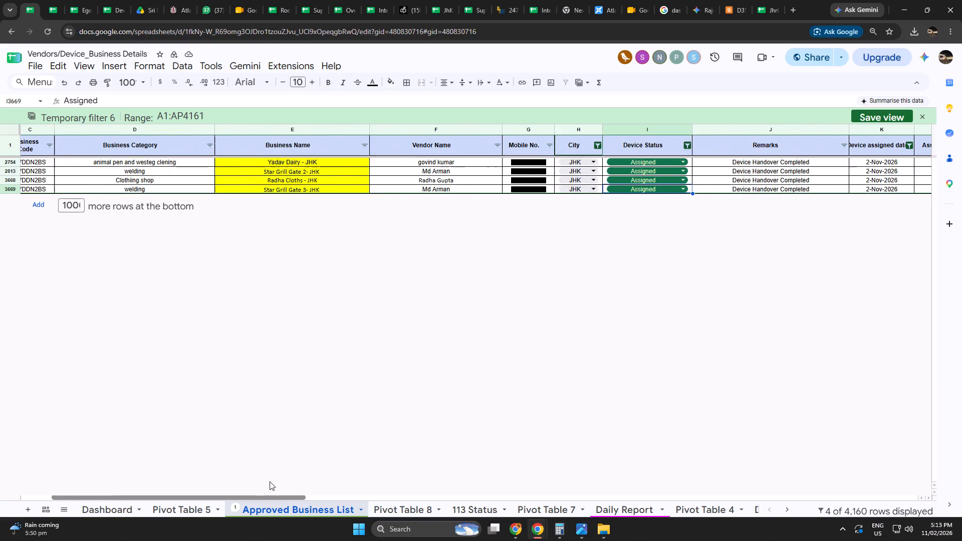
left_click_drag(270, 481, 218, 478)
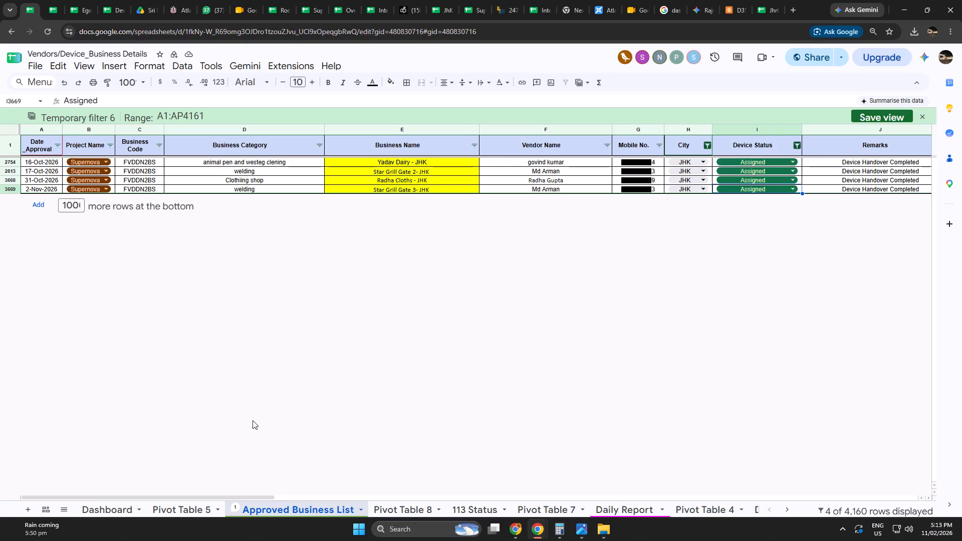
left_click(315, 392)
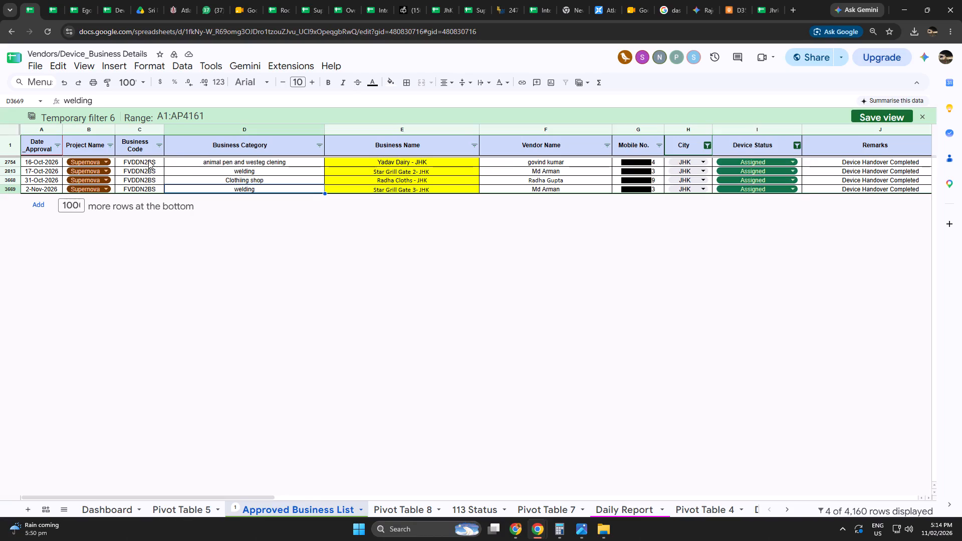
Switch to the Device & vendar management spreadsheet and set the Deborded date of Rk Electric - JHK to 31/10/2026.
left_click(110, 0)
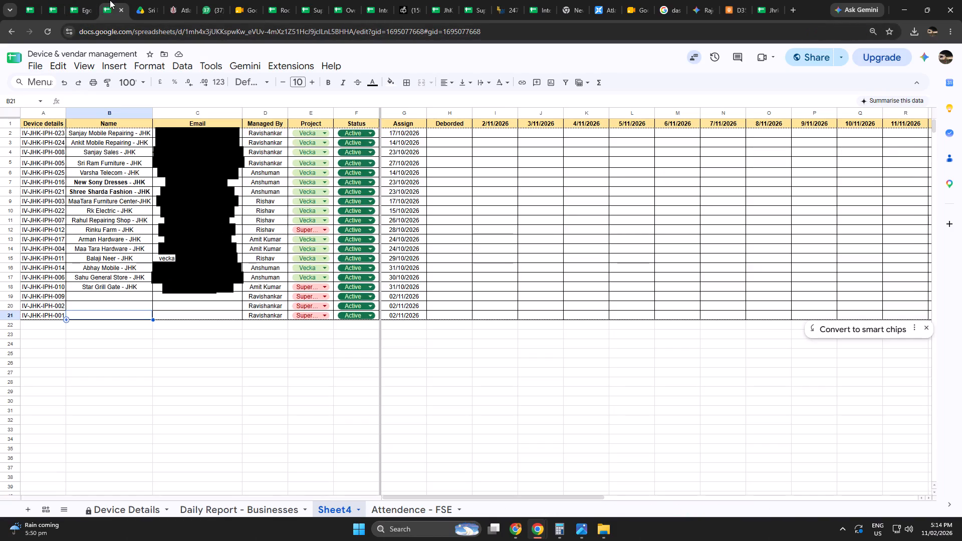
scroll(186, 173, "up", 3)
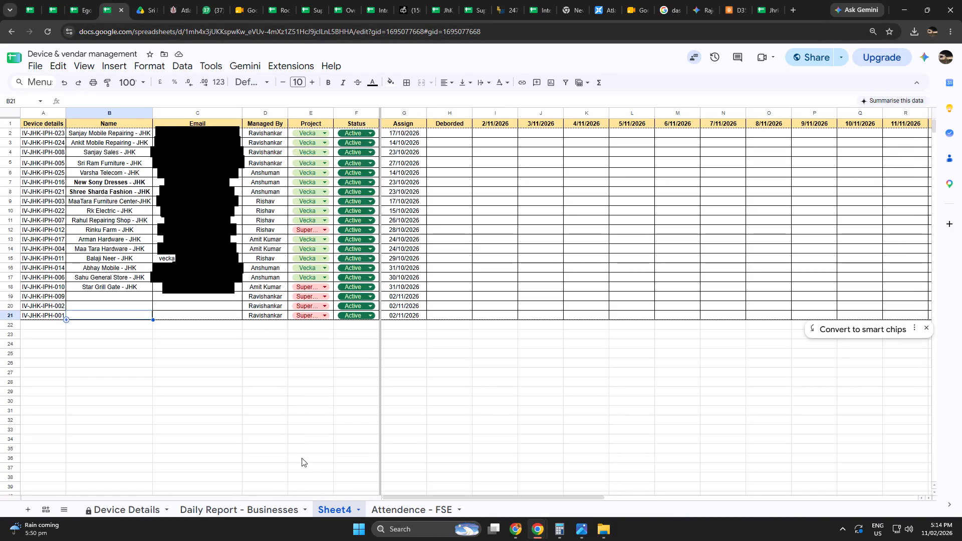
left_click(159, 373)
left_click(77, 302)
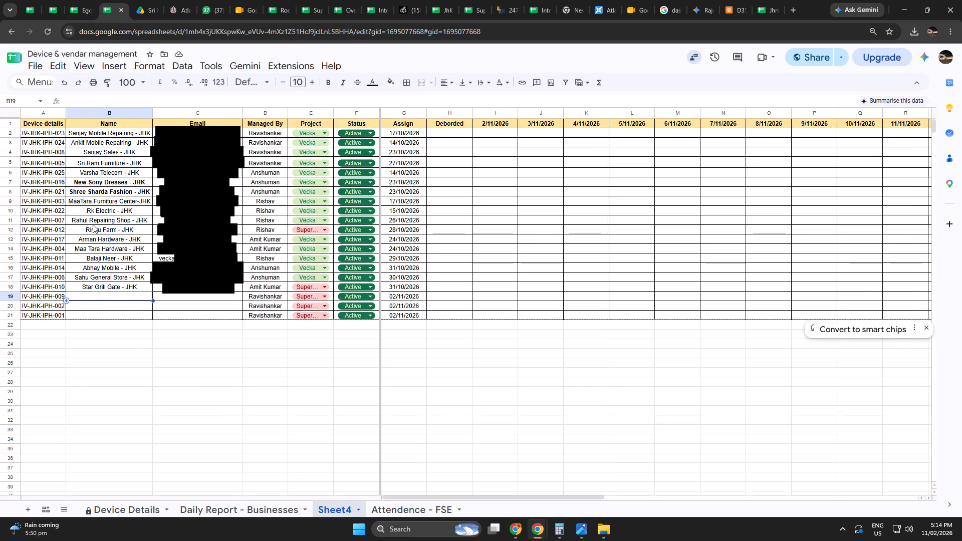
left_click(361, 210)
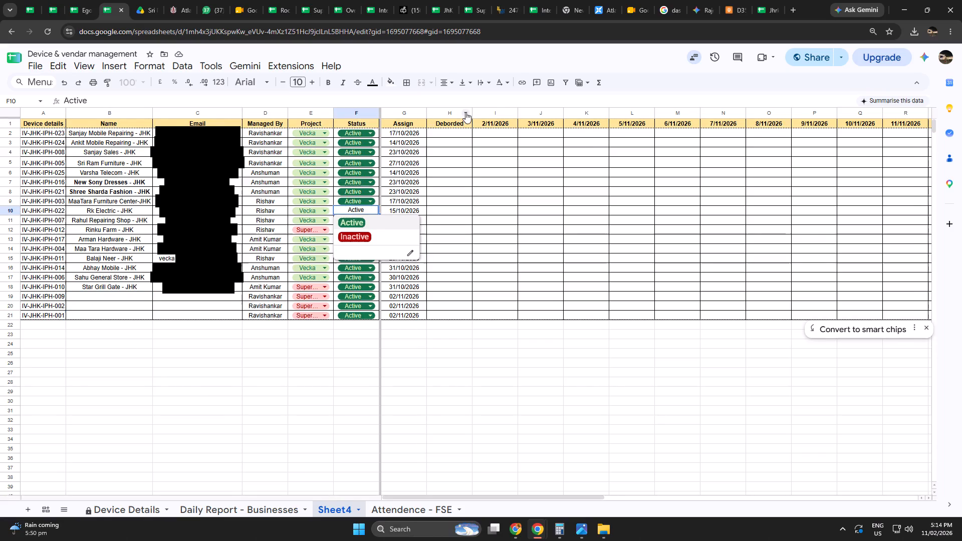
left_click(442, 211)
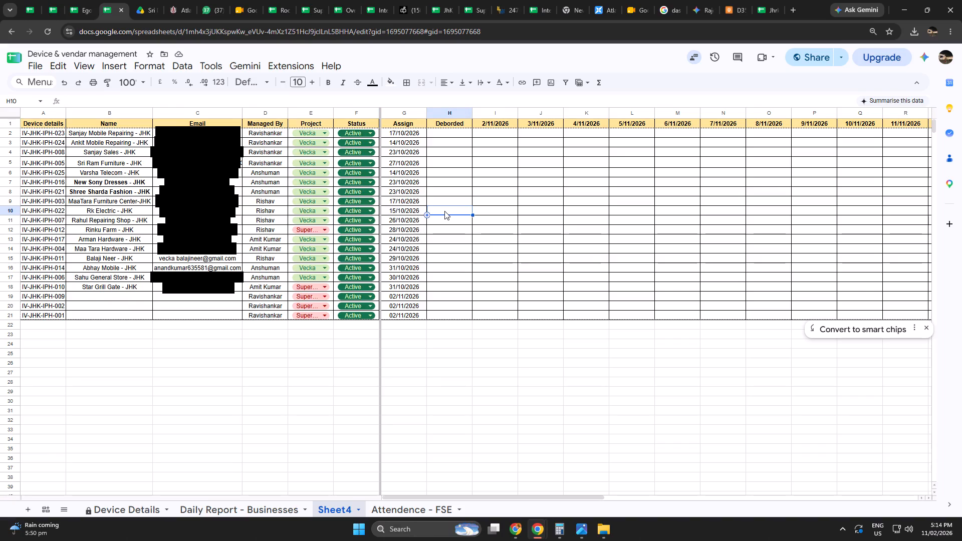
key("ctrl+shift+semicolon")
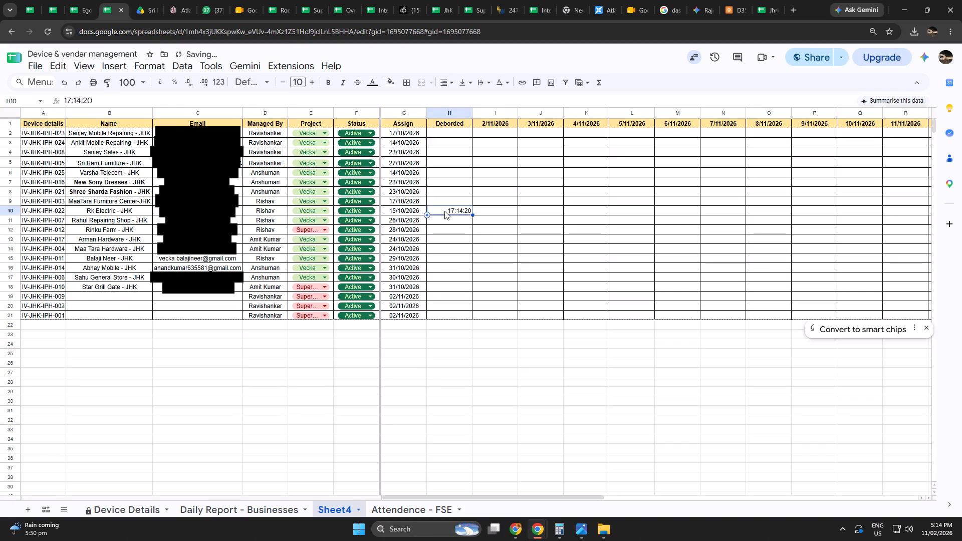
key("BackSpace")
key("ctrl+semicolon")
double_click(453, 211)
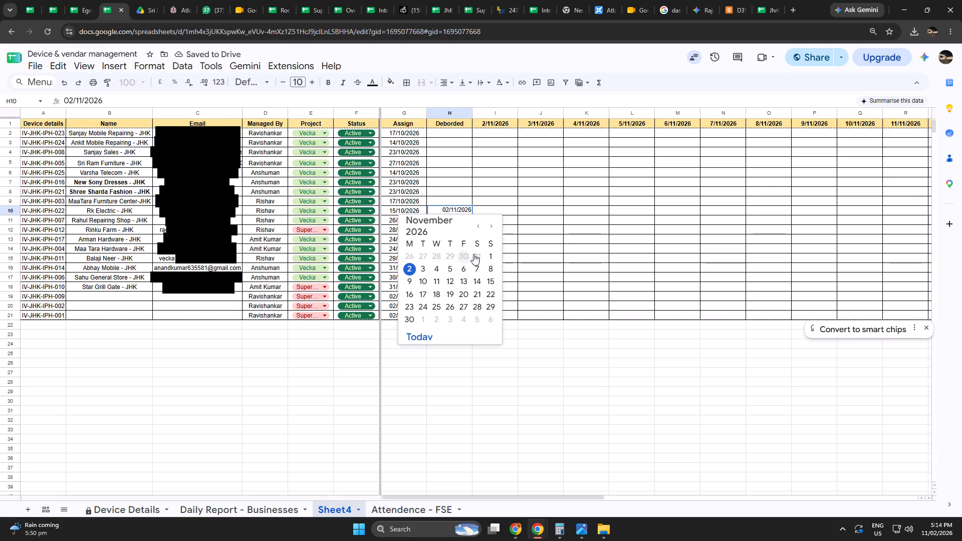
left_click(477, 253)
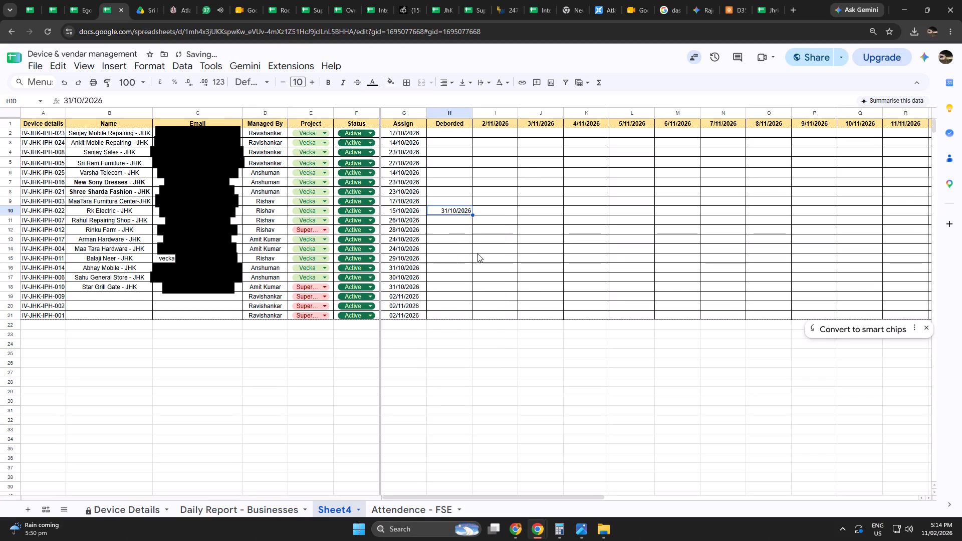
left_click(460, 346)
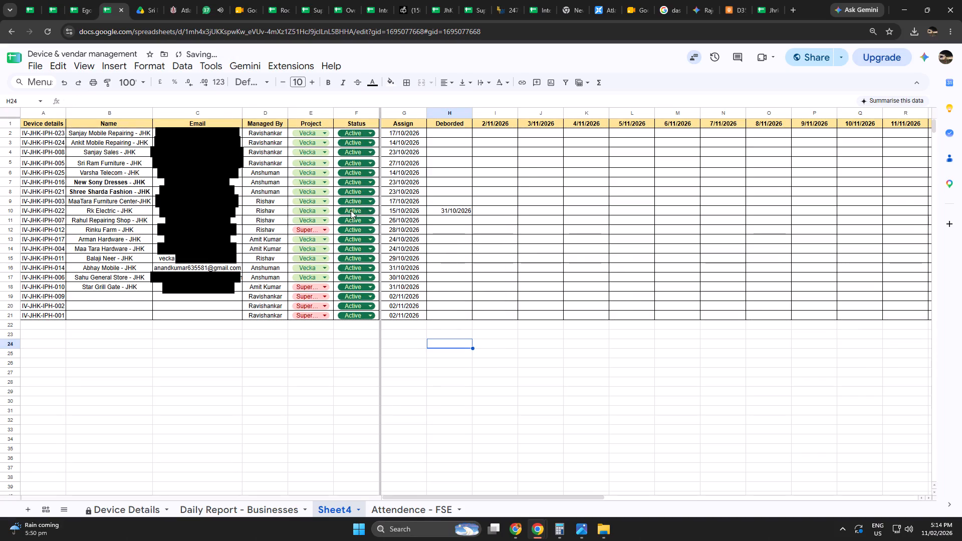
Set the status of Rk Electric - JHK to Inactive.
left_click(351, 209)
left_click(353, 232)
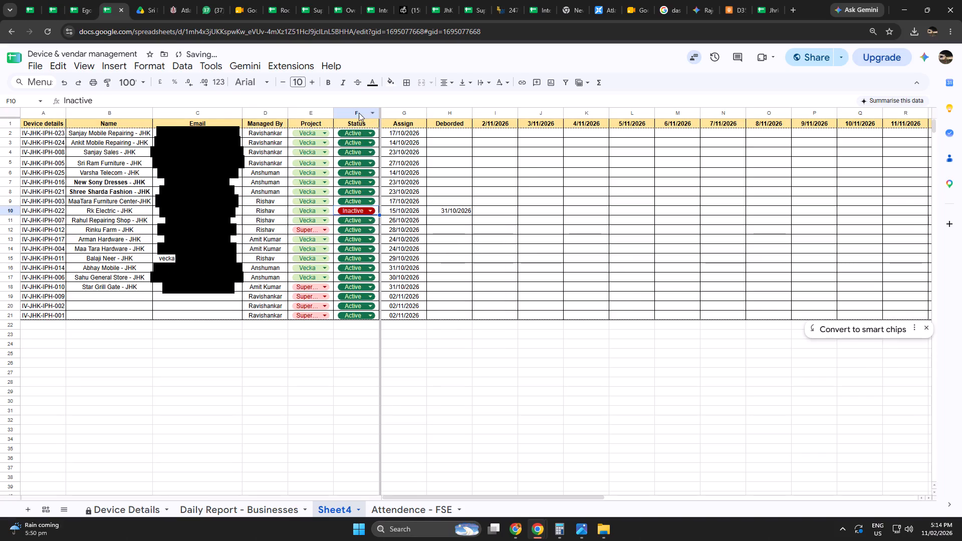
Create a filter view on the Status column of Sheet4 that hides the Inactive rows.
left_click(359, 113)
left_click(587, 83)
left_click(594, 116)
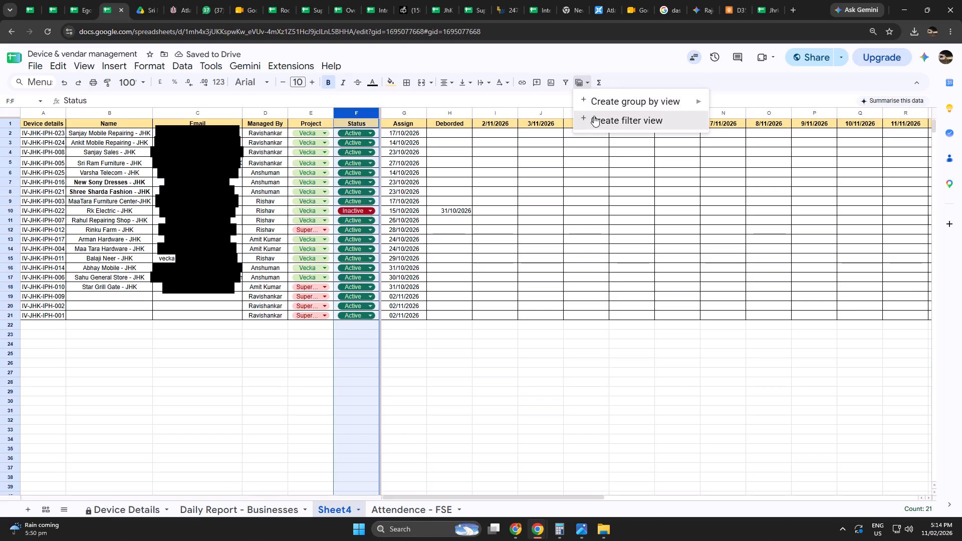
left_click(377, 141)
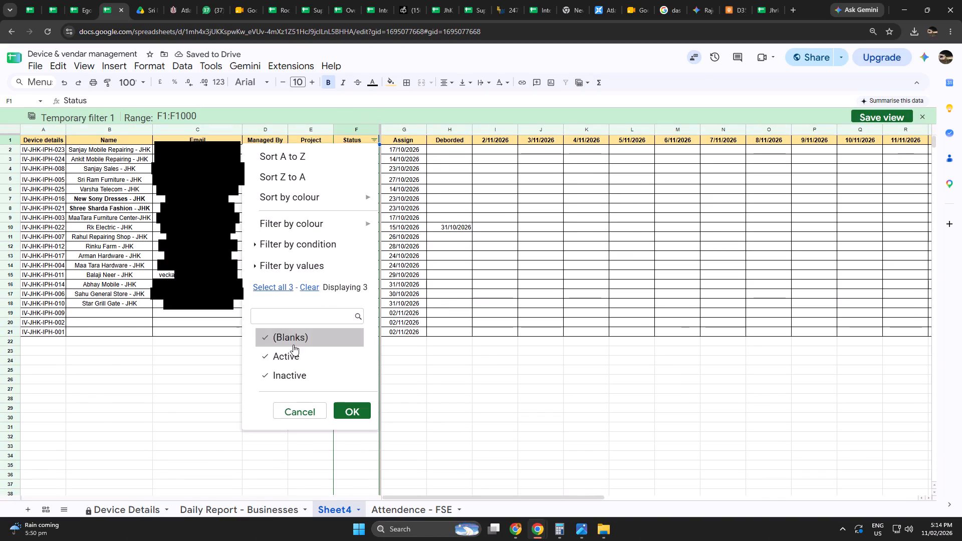
left_click(288, 375)
left_click(346, 408)
left_click(454, 404)
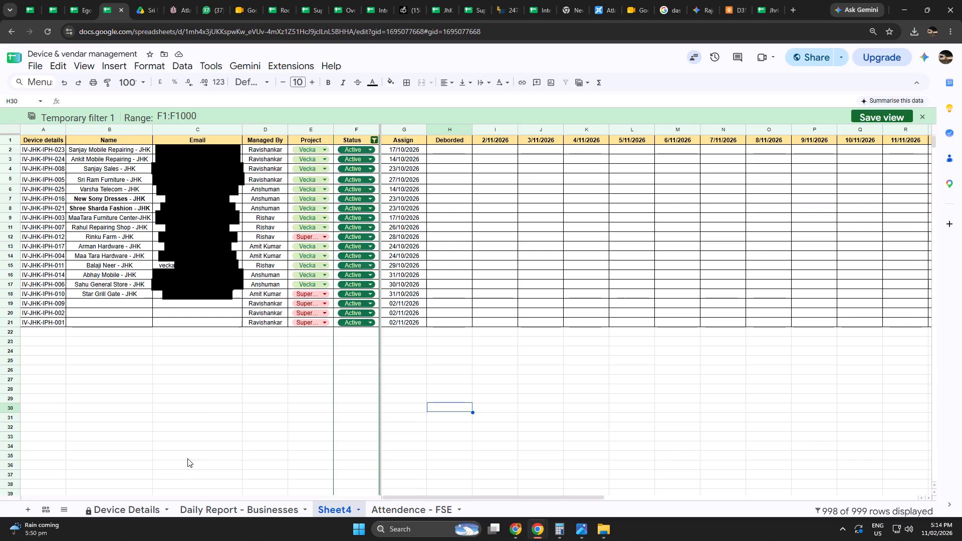
Copy device ID IV-JHK-IPH-022 from the Device Details sheet into the first empty Device details cell, row 22 of Sheet4.
left_click(132, 509)
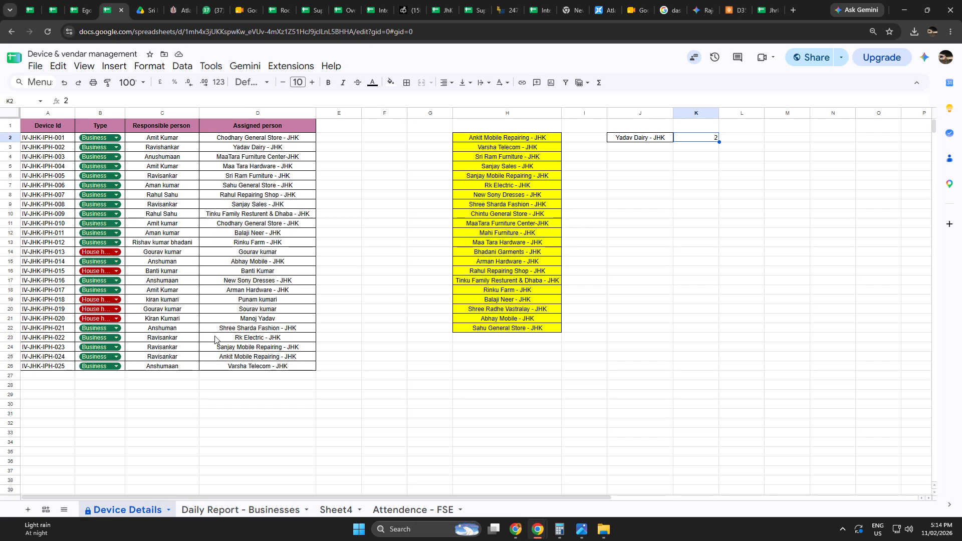
left_click(34, 343)
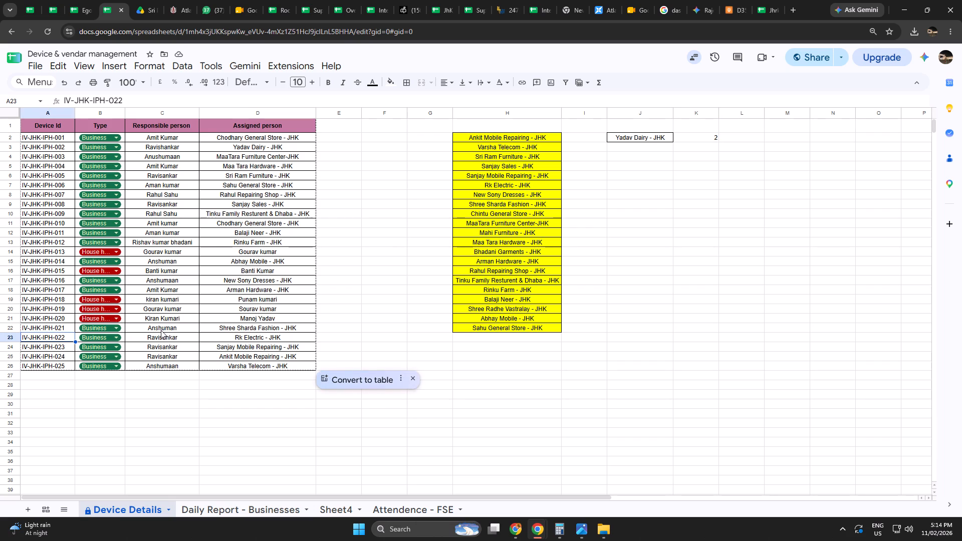
key("ctrl+c")
left_click(213, 516)
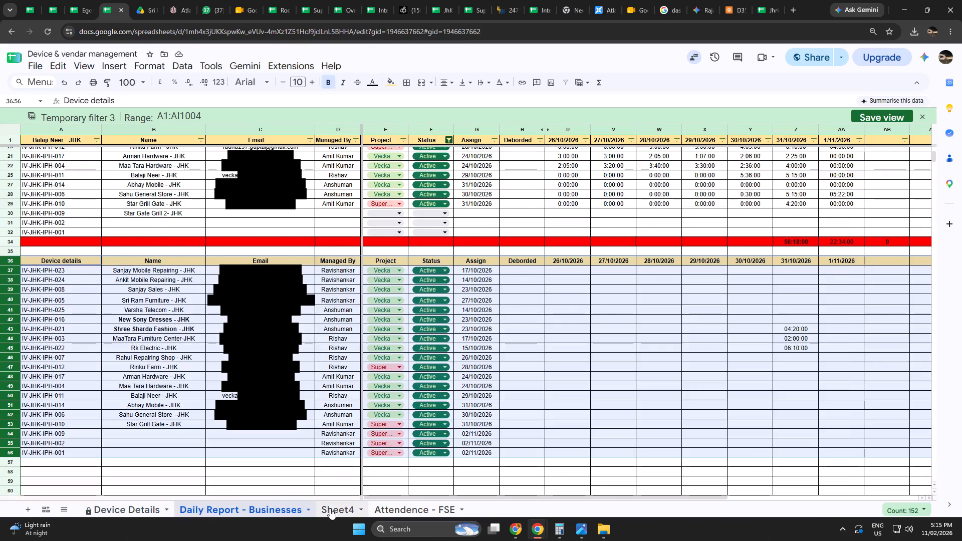
left_click(330, 508)
left_click(26, 334)
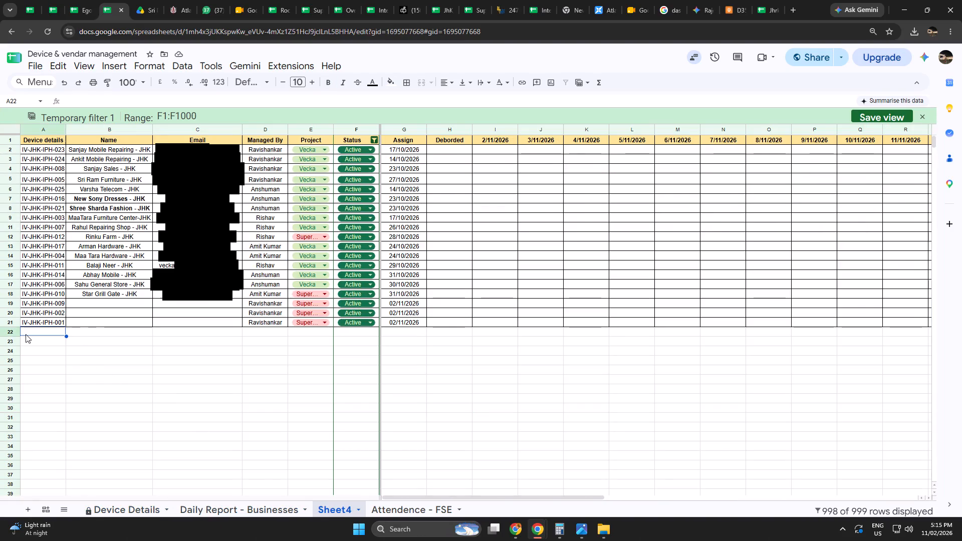
key("ctrl+v")
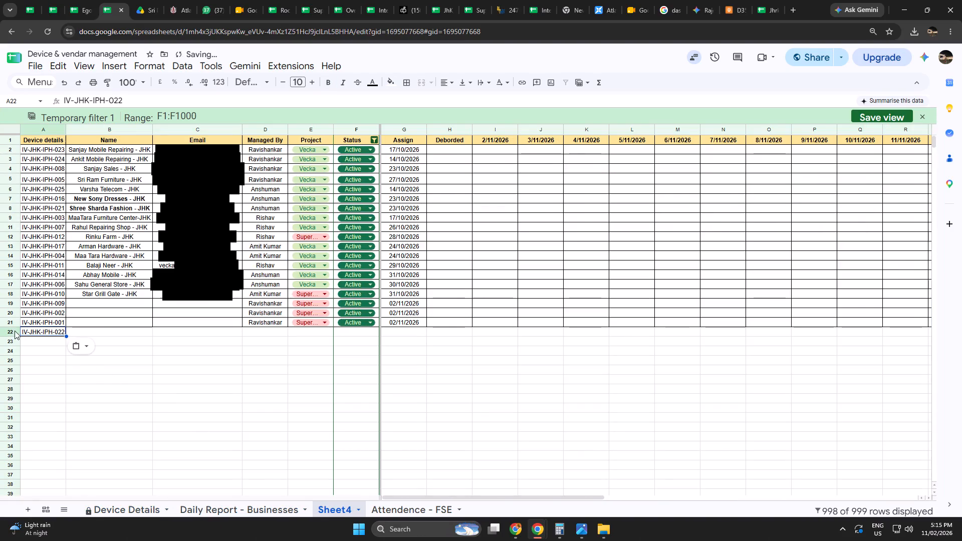
Apply all borders to row 22 of Sheet4.
left_click(15, 331)
left_click(413, 84)
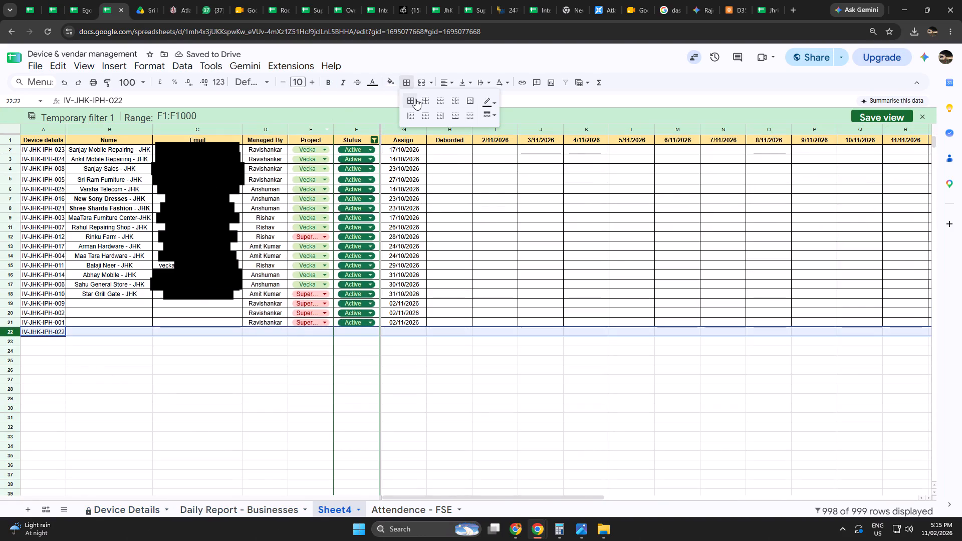
left_click(413, 100)
left_click(176, 402)
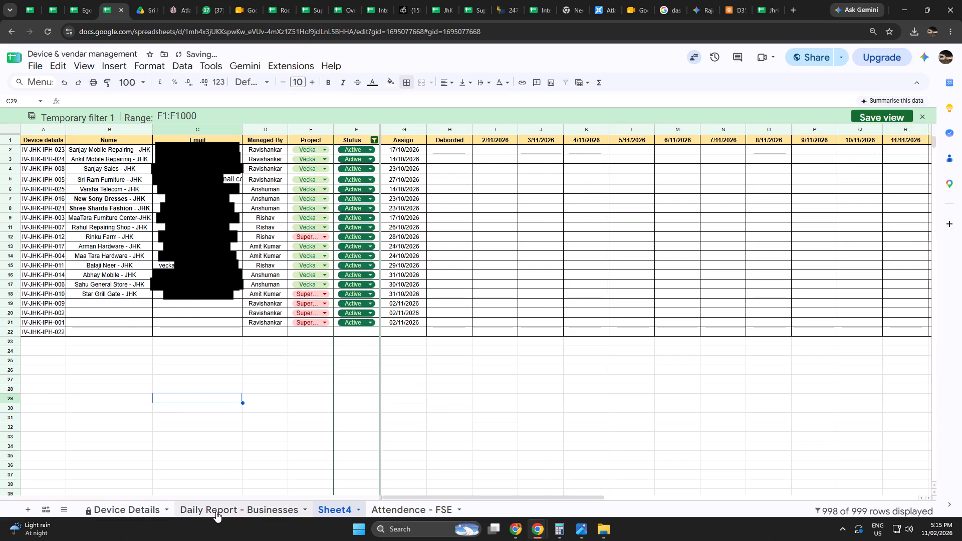
Clear the contents of the duplicate device table in rows 36 to 56 of the Daily Report - Businesses sheet.
left_click(216, 511)
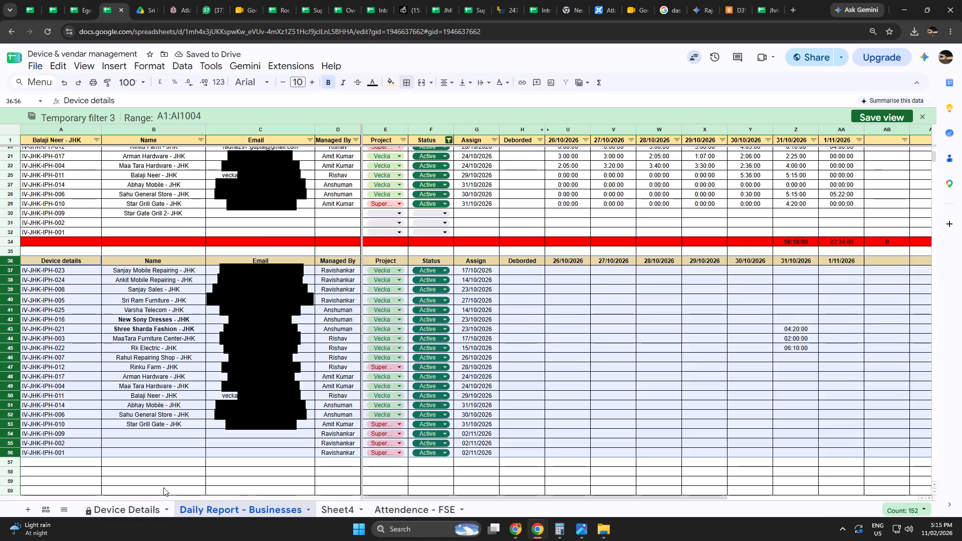
key("BackSpace")
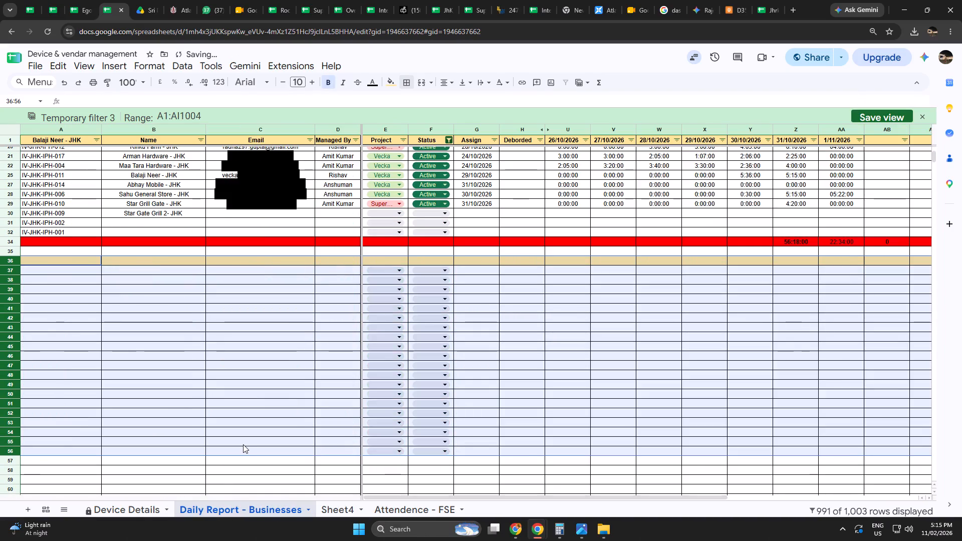
key("BackSpace")
key("BackSpace")
left_click(199, 370)
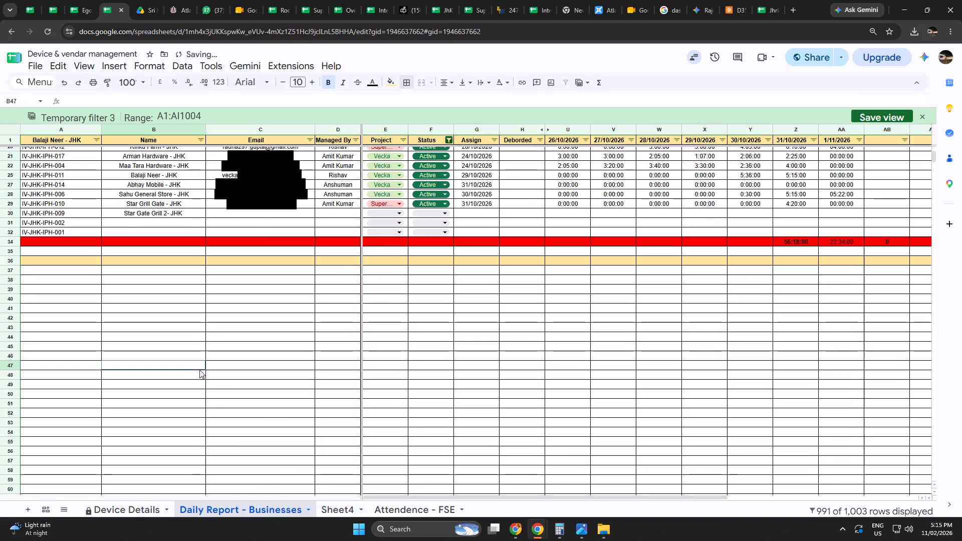
left_click(217, 511)
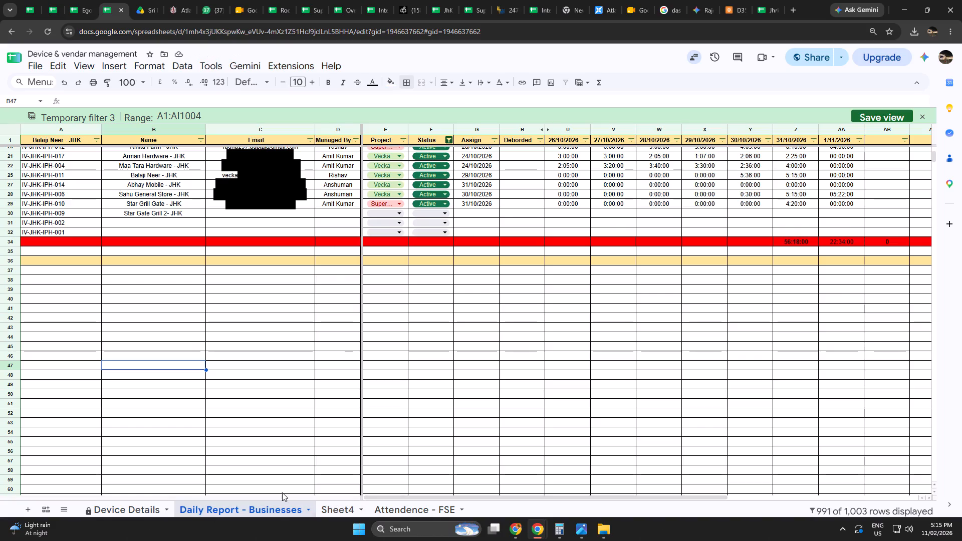
scroll(296, 377, "up", 3)
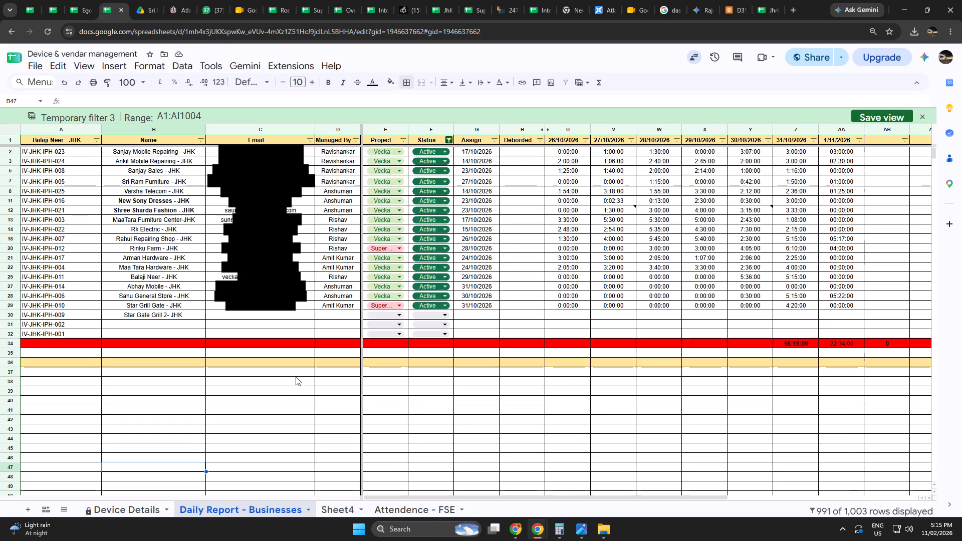
Rename Sheet4 as From 2nd Nov.
left_click(339, 512)
right_click(335, 516)
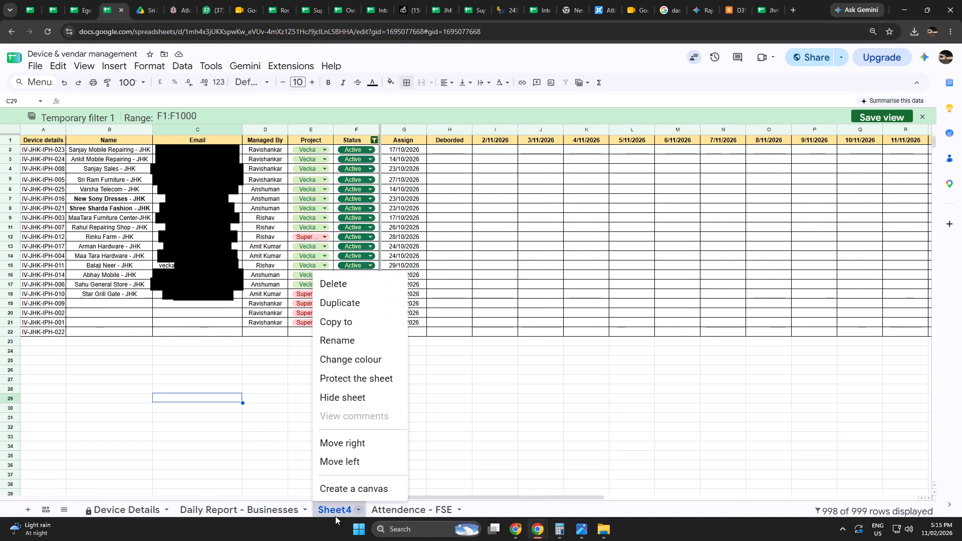
left_click(349, 336)
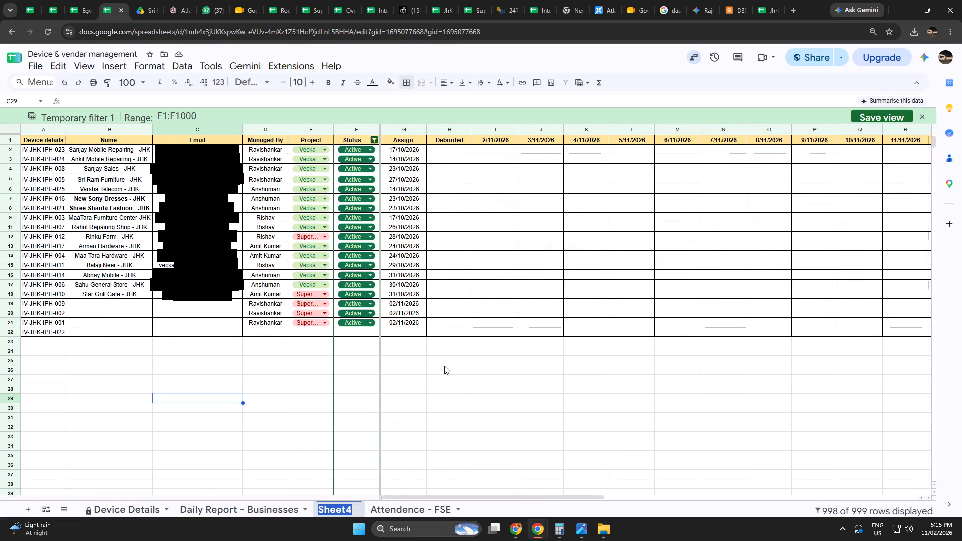
type("02")
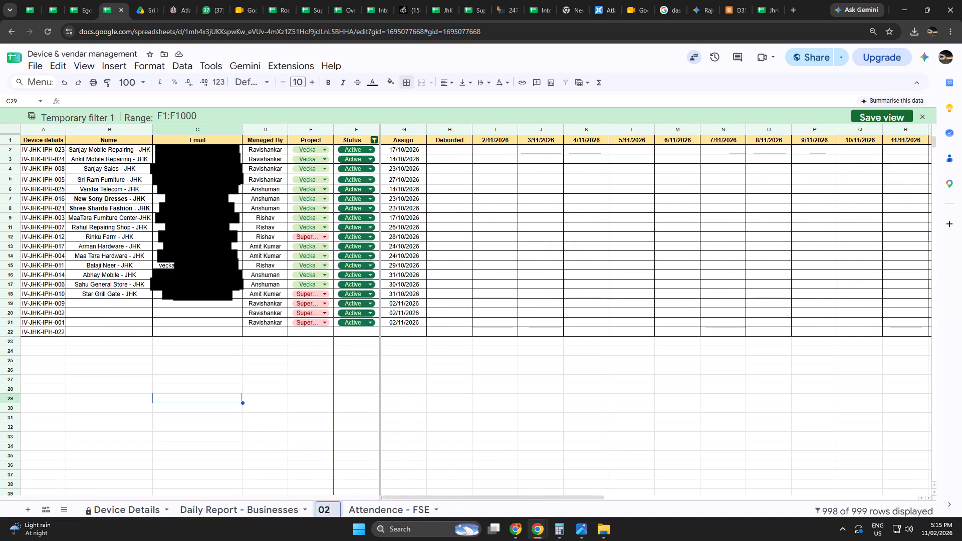
key("BackSpace")
key("BackSpace")
type("From")
key("space")
key("2")
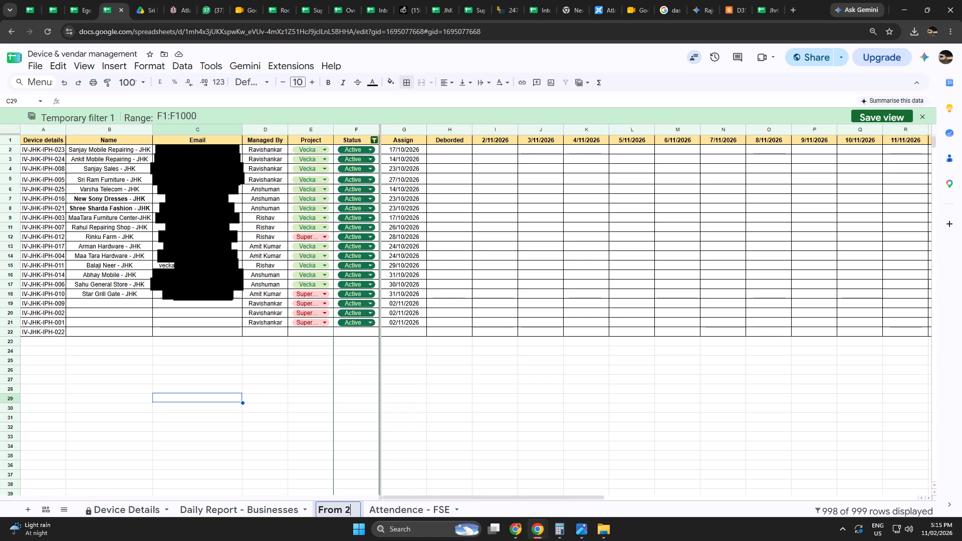
type("nd")
key("space")
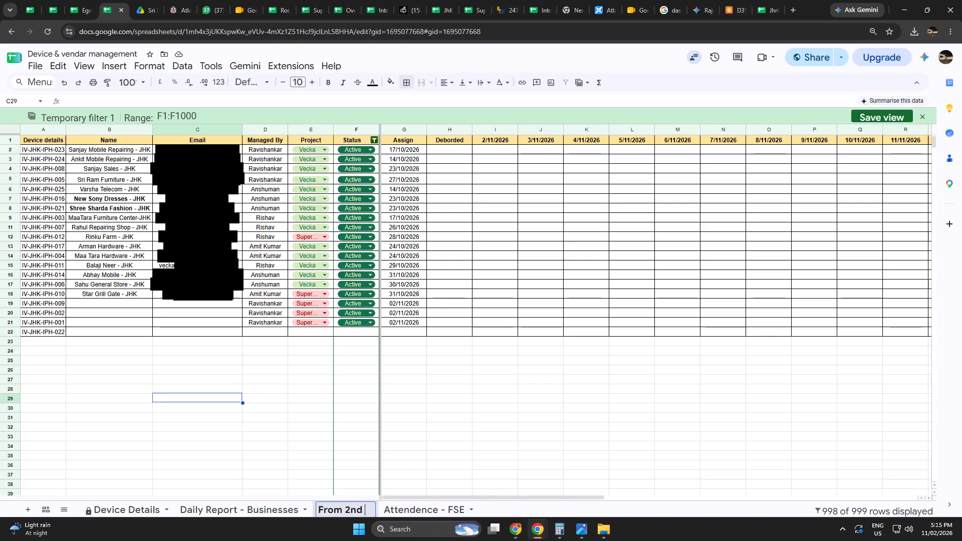
type("Nov")
left_click(444, 366)
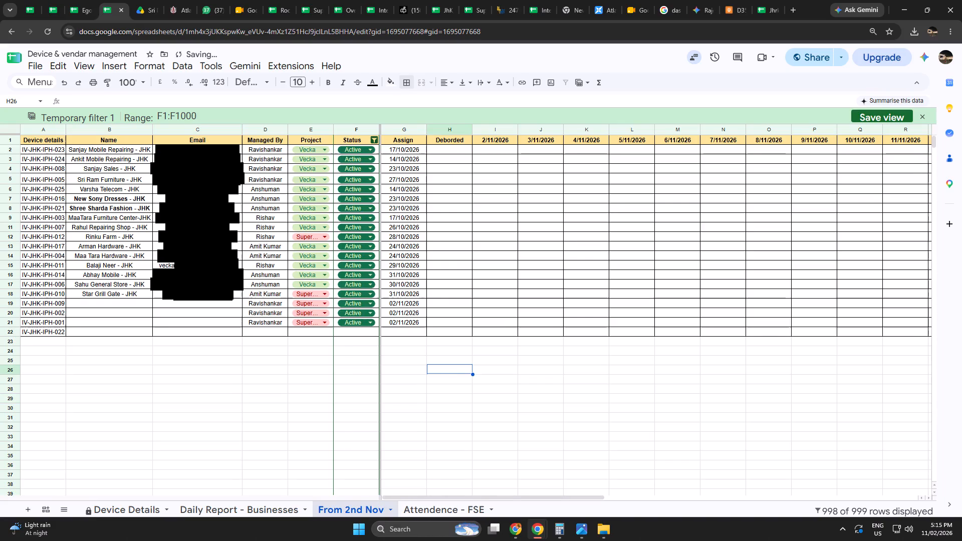
Fill row 22 from the row above with Managed By Ravishankar, project Supernova, status Active and assign date 02/11/2026.
left_click_drag(265, 322, 263, 331)
key("ctrl+d")
left_click(274, 357)
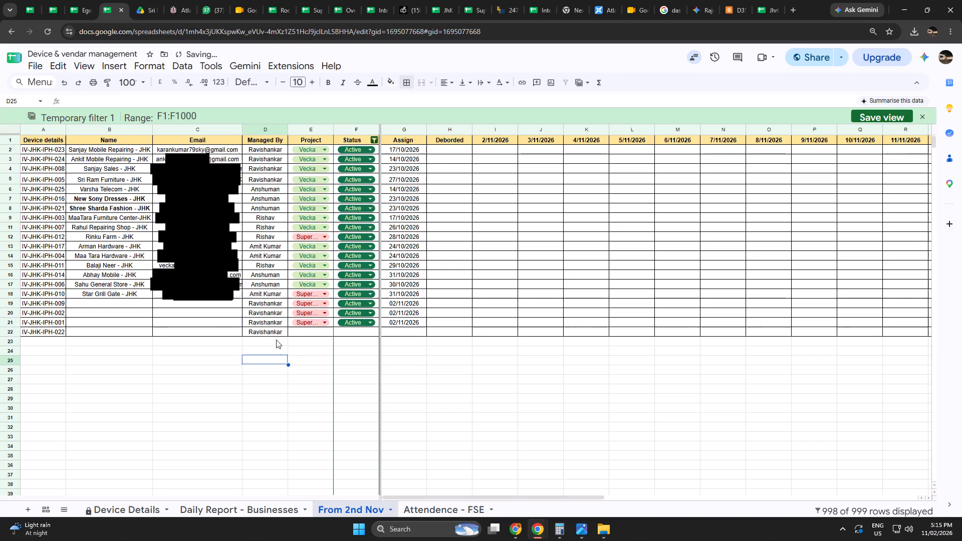
left_click_drag(289, 326, 391, 336)
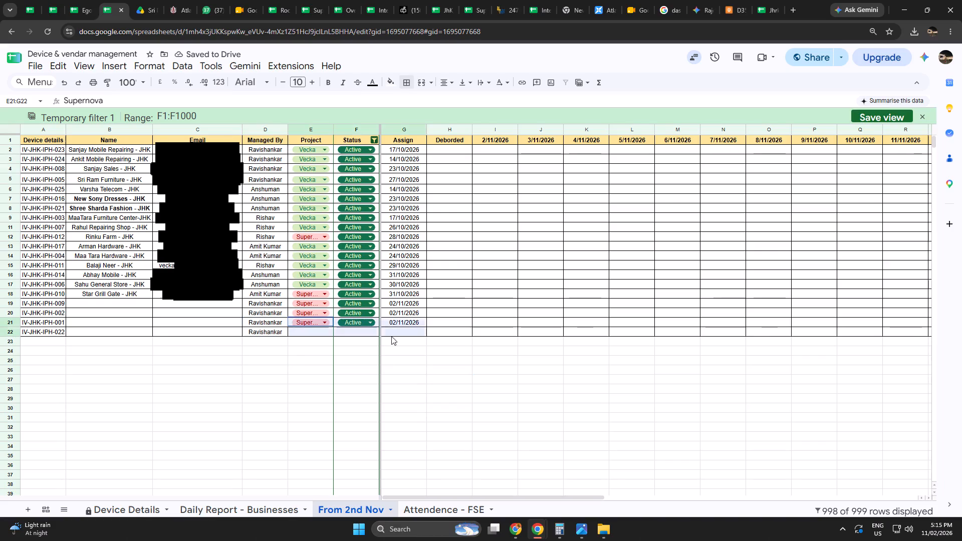
left_click_drag(391, 336, 411, 334)
key("ctrl+d")
left_click(355, 387)
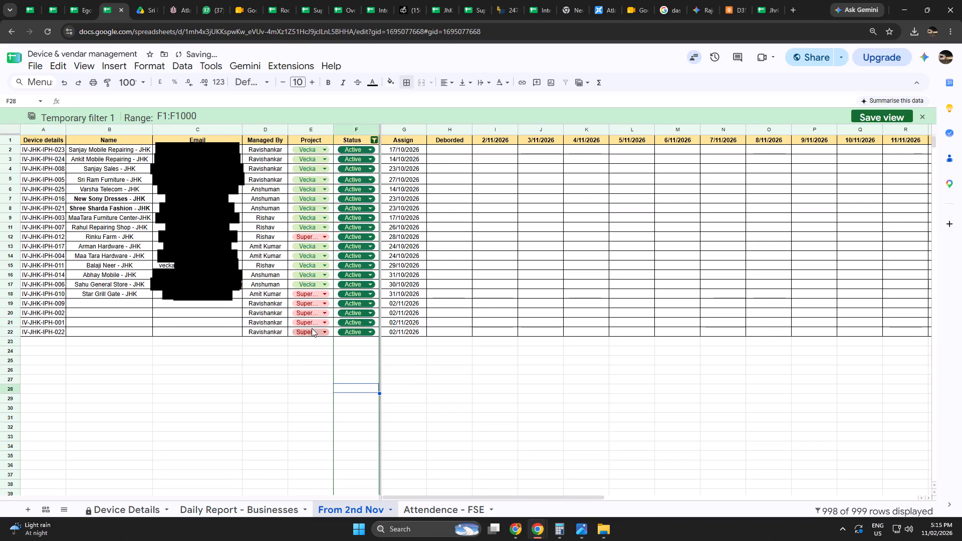
left_click_drag(249, 323, 250, 329)
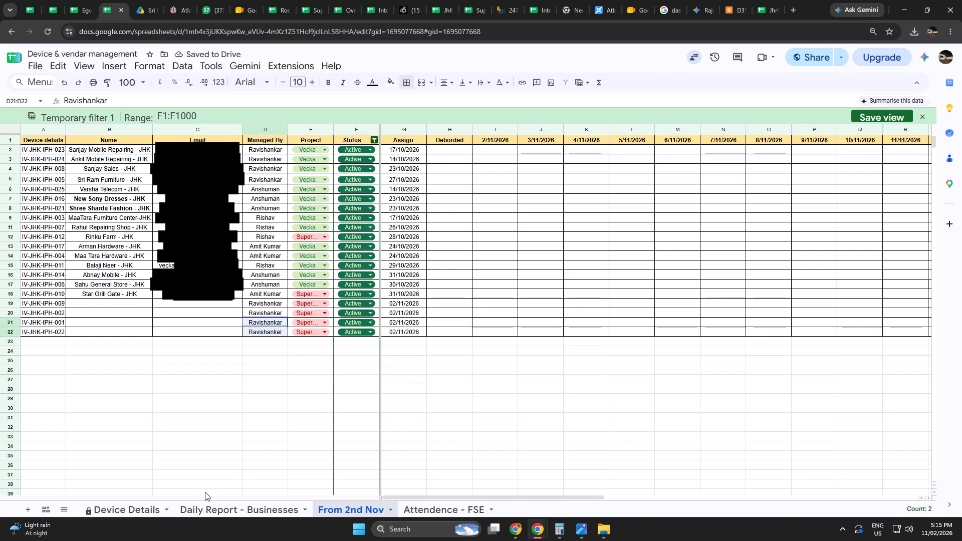
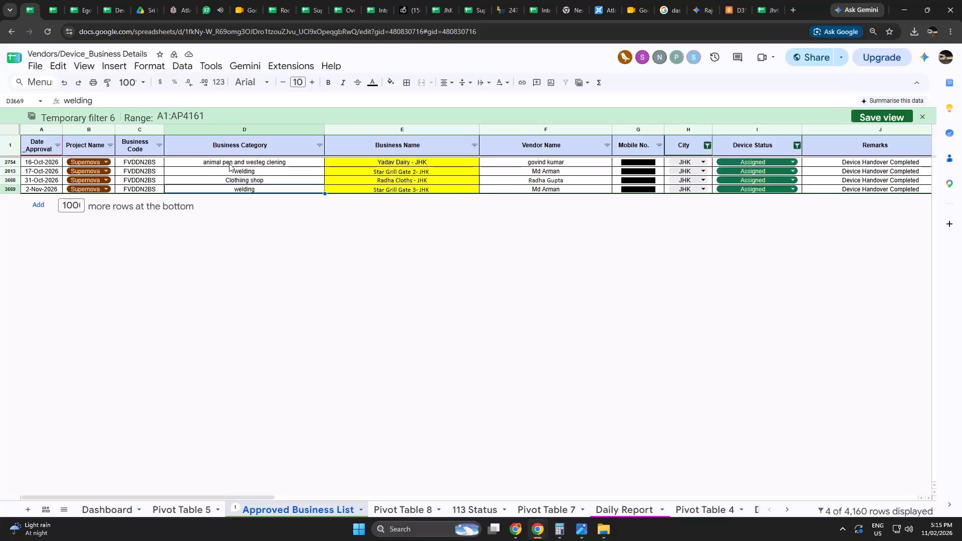
Copy the filtered business names from Yadav Dairy - JHK through Star Grill Gate 3- JHK, and switch to the New_Business_Outreach_Plan spreadsheet.
left_click_drag(355, 161, 361, 188)
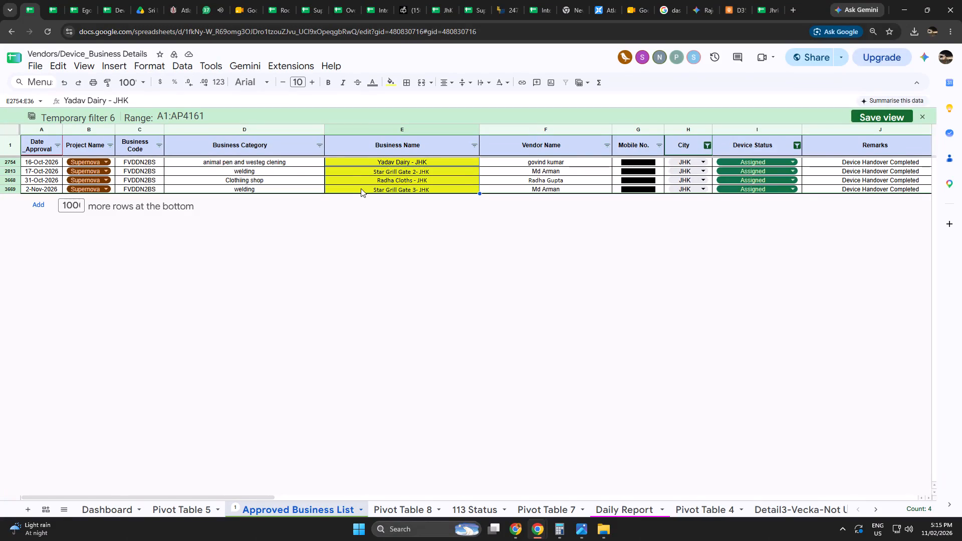
key("ctrl+c")
left_click(60, 0)
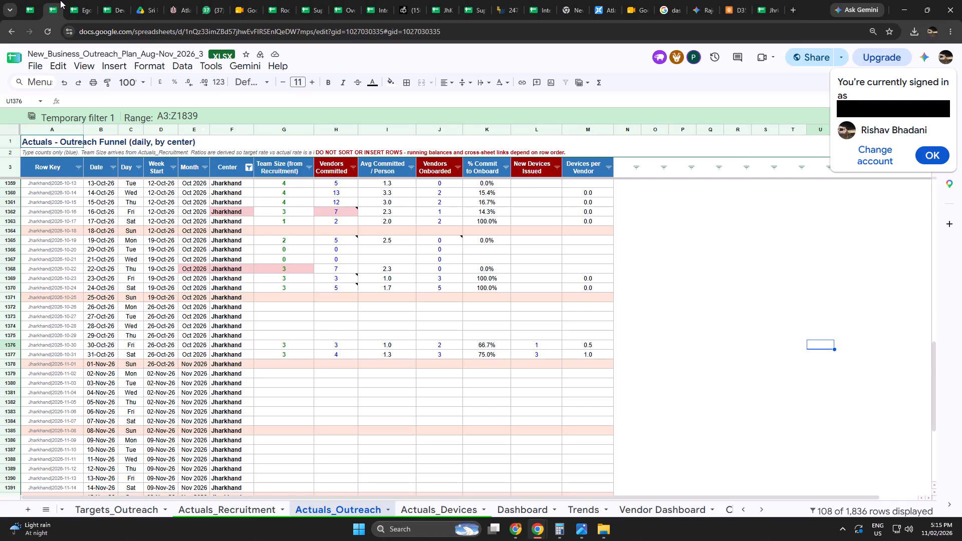